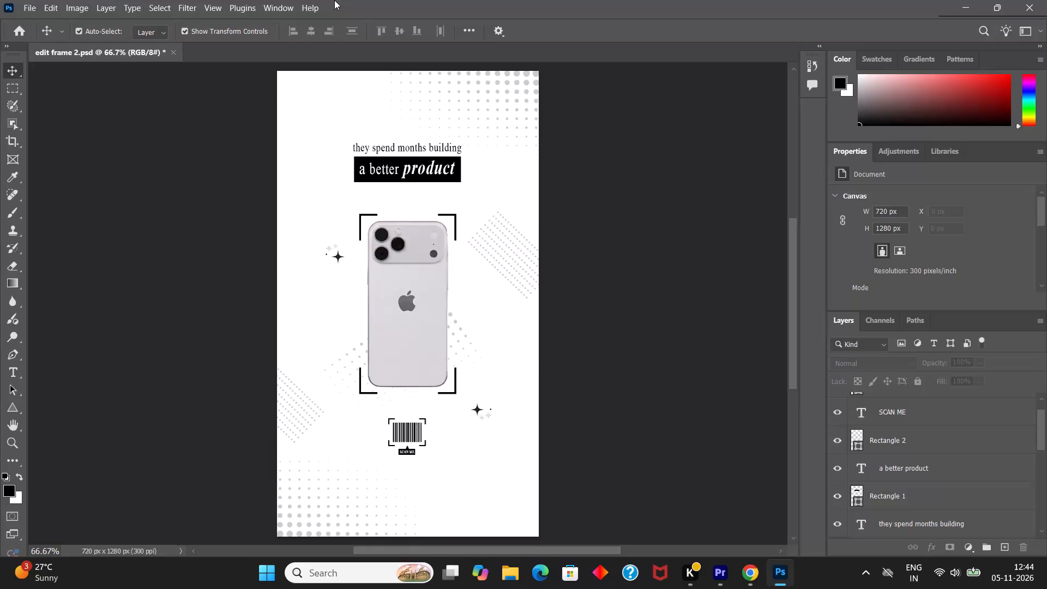
Create a new 720 x 1280 px RGB document at 300 pixels/inch with a white background.
left_click(32, 1)
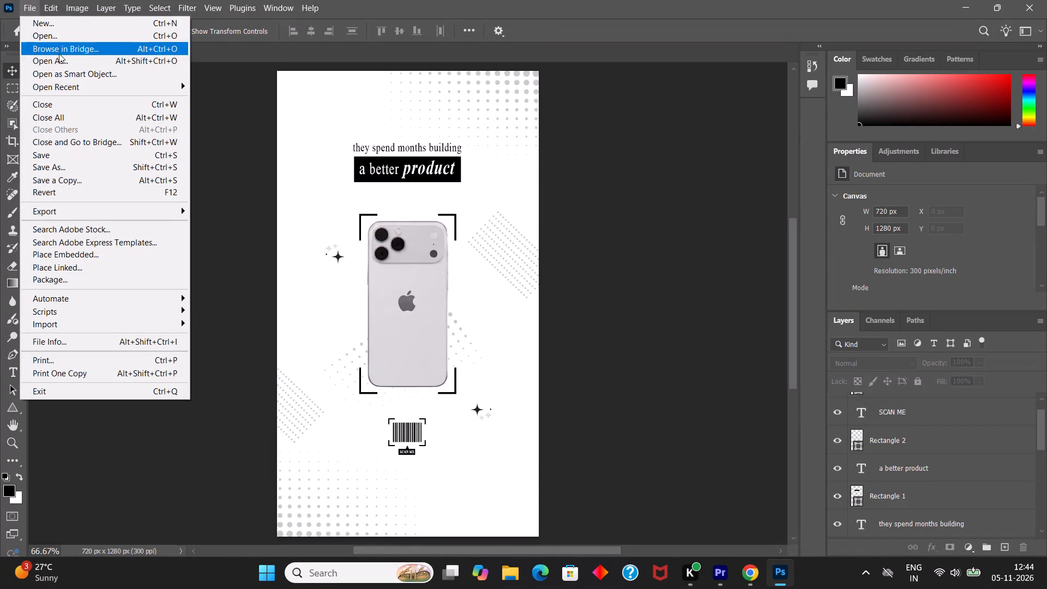
left_click(70, 27)
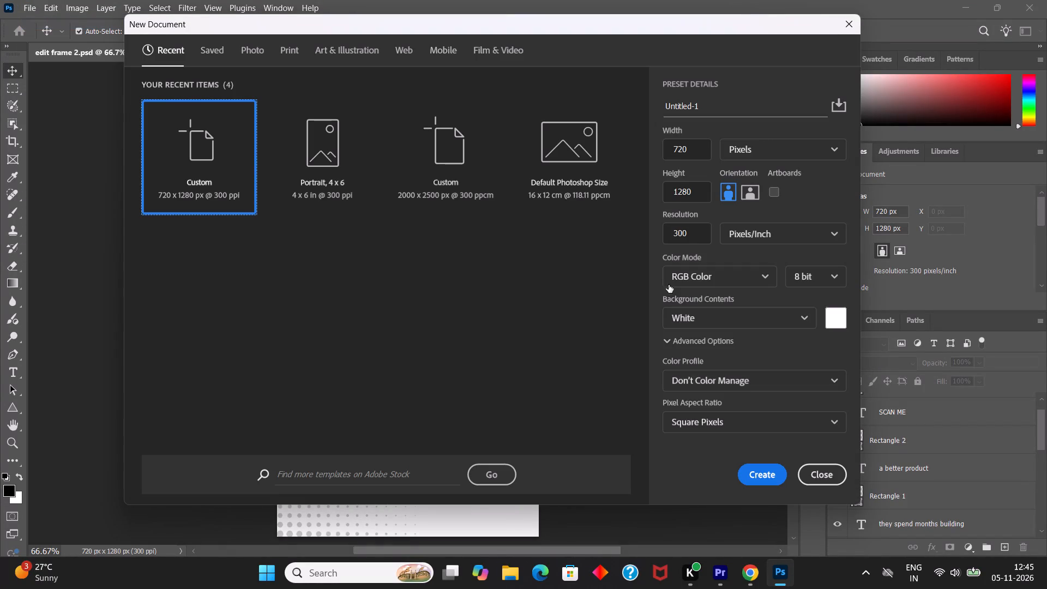
left_click(759, 472)
Switch to the edit frame 2.psd document.
left_click(109, 53)
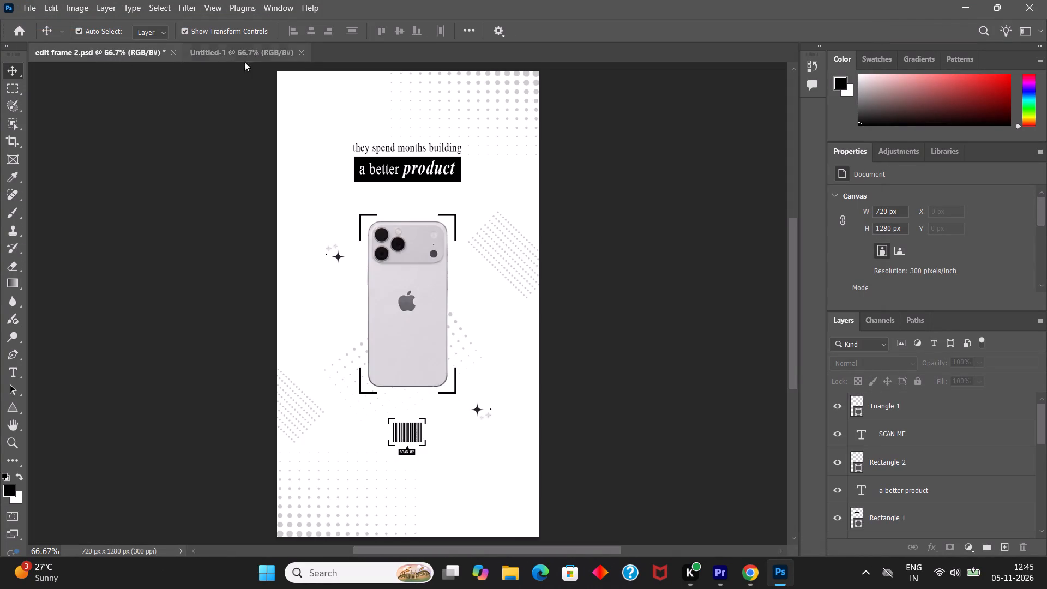
right_click(577, 0)
left_click(499, 0)
Raise the system sound volume slightly.
left_click(960, 565)
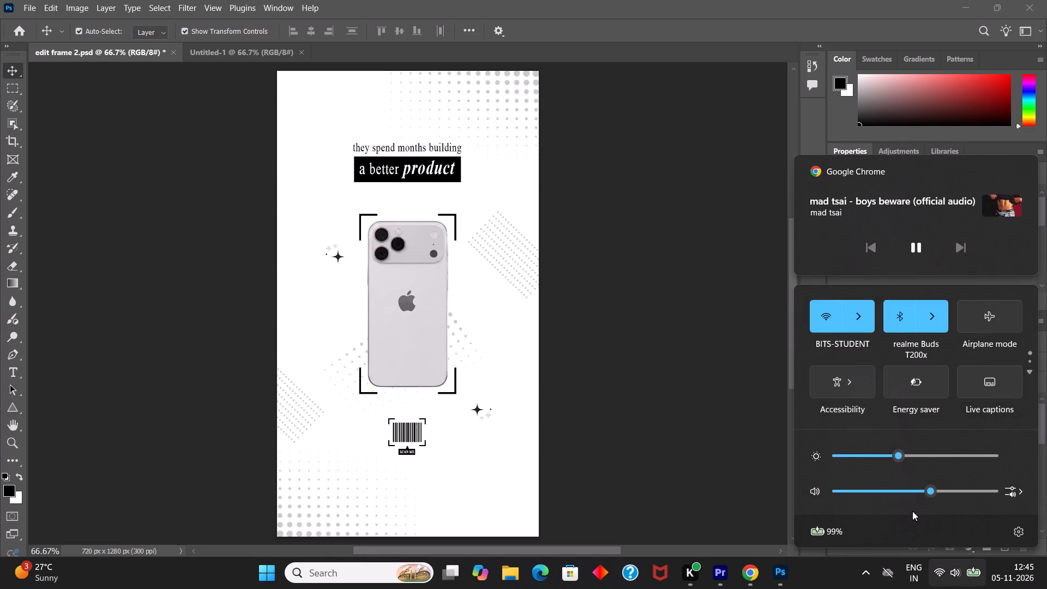
left_click_drag(928, 496, 945, 495)
left_click(832, 578)
Look at the boys beware song playing on YouTube in Chrome and return to Photoshop.
left_click(754, 575)
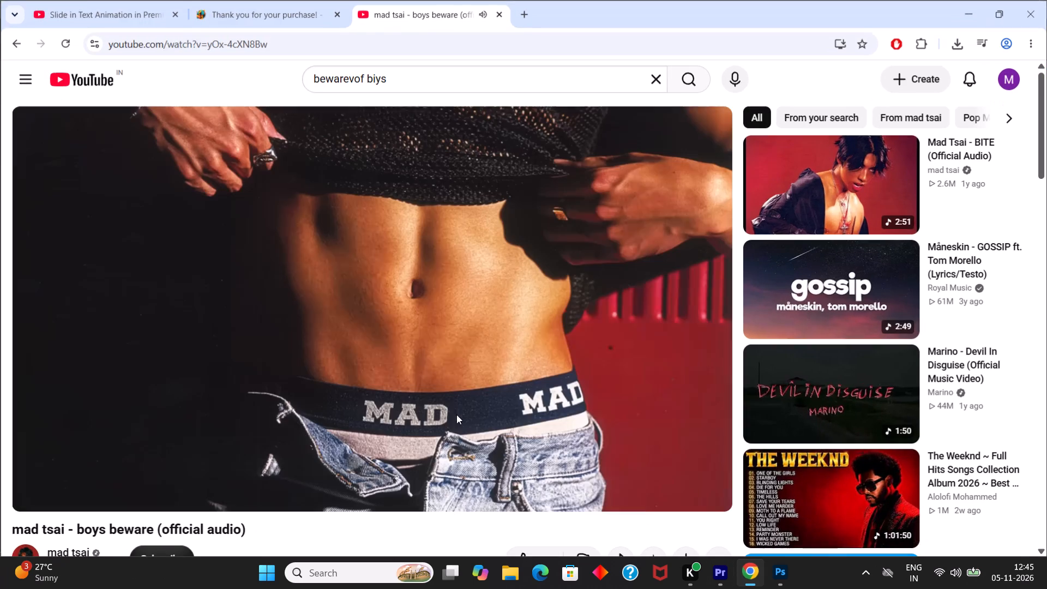
left_click_drag(48, 472, 0, 462)
right_click(723, 0)
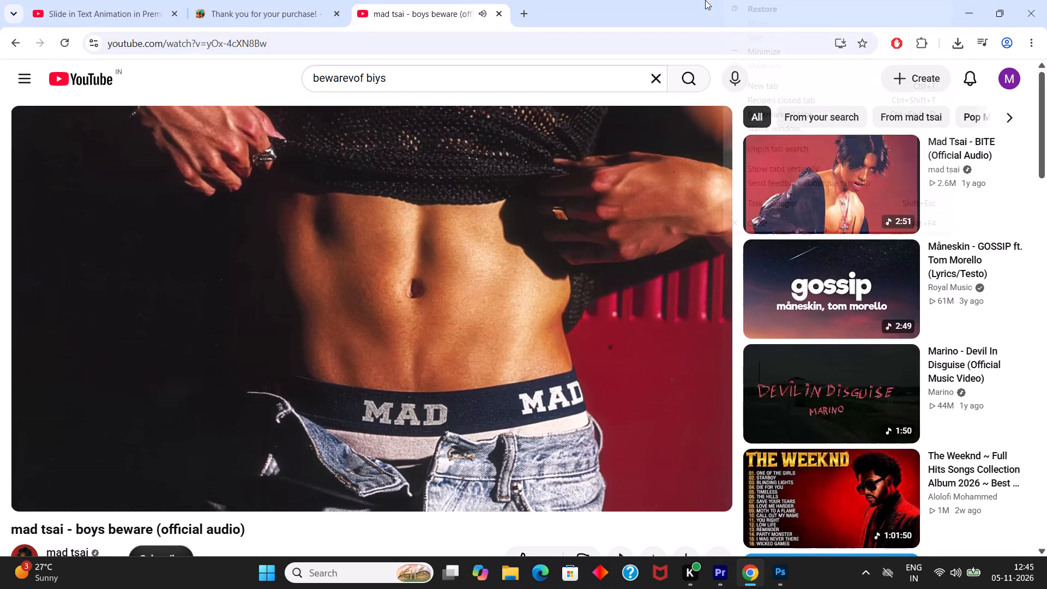
left_click(652, 0)
left_click(962, 8)
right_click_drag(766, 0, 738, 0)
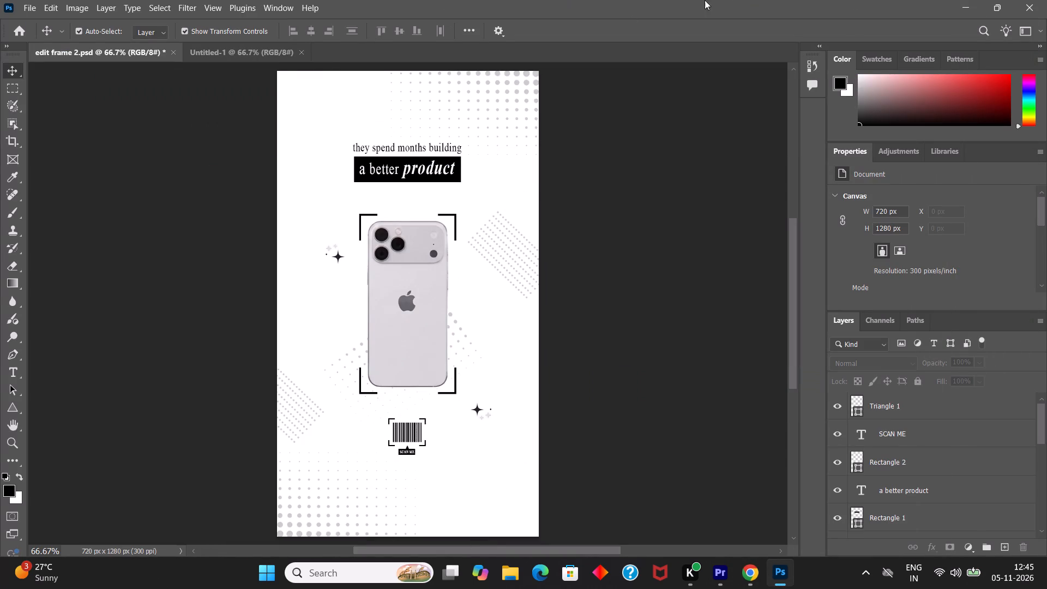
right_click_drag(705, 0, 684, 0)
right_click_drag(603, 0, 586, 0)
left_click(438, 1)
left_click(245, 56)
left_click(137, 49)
Fully lock the white background layer, Layer 0, at the bottom of the edit frame 2.psd layer stack.
left_click(906, 400)
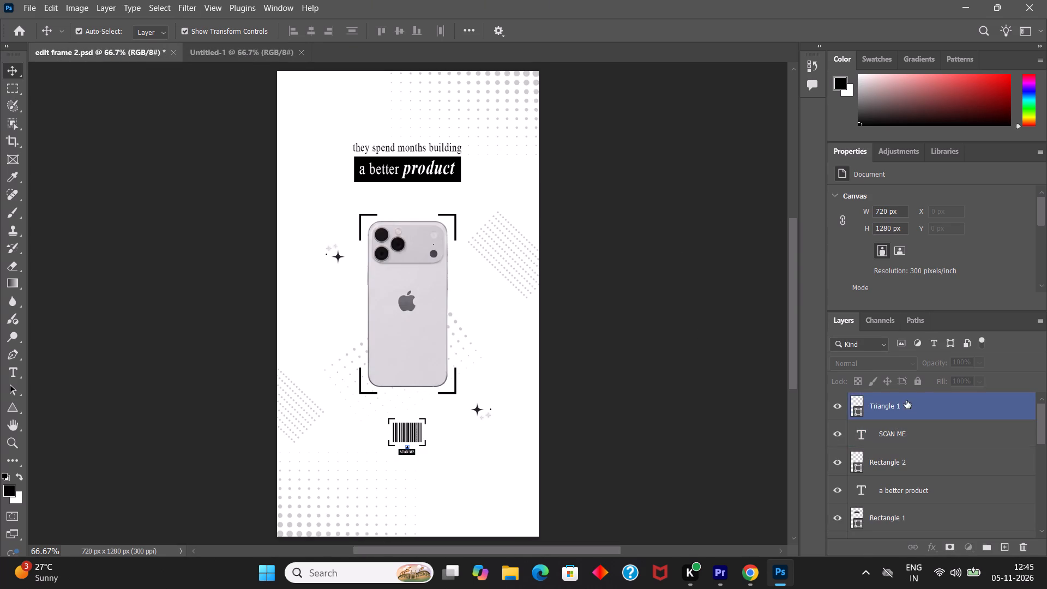
left_click(478, 124)
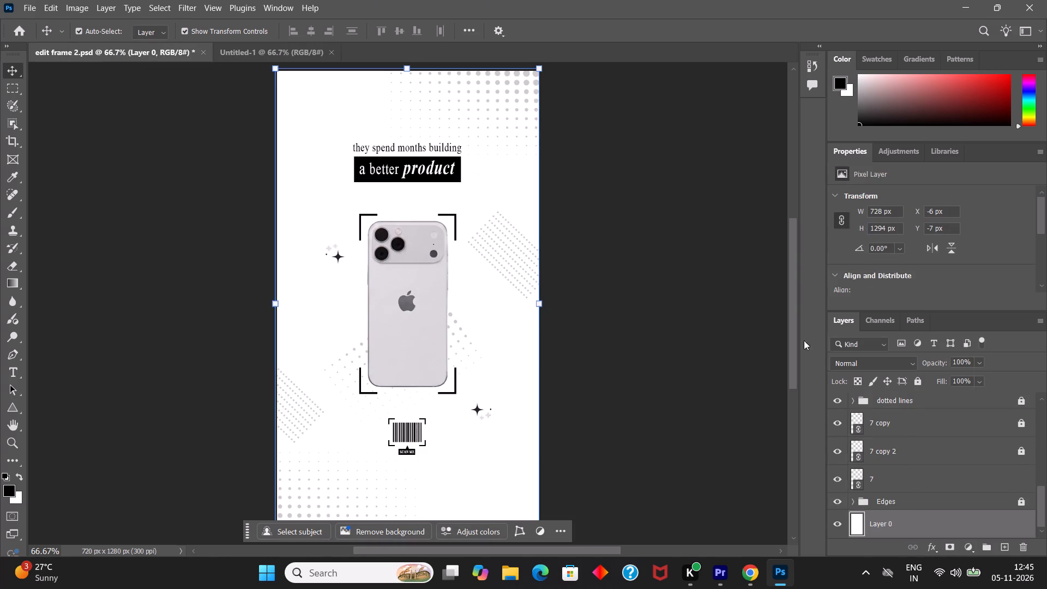
scroll(914, 442, "down", 6)
left_click(996, 527)
left_click(918, 380)
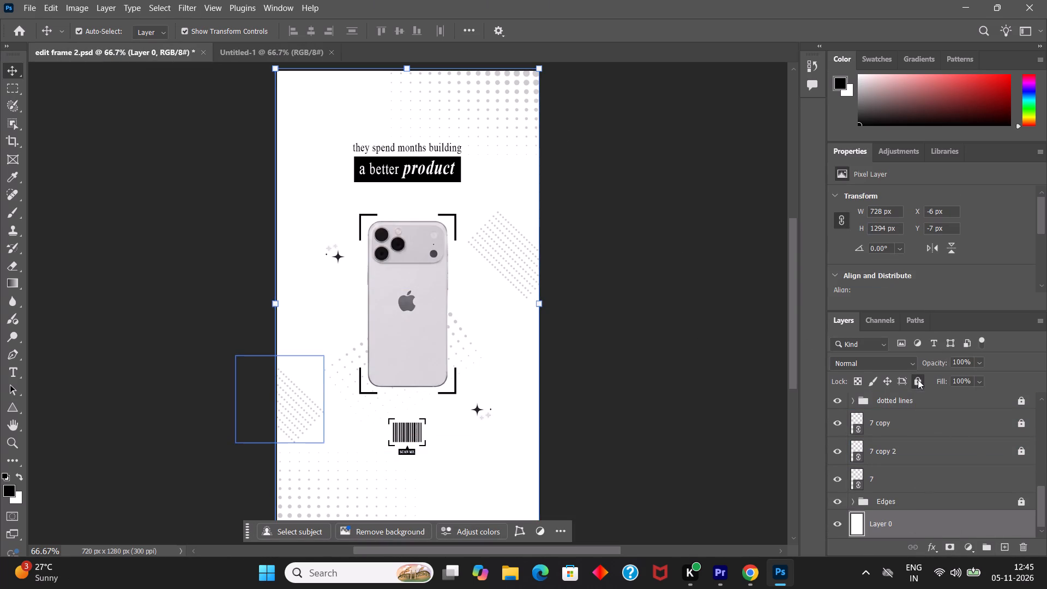
left_click(643, 275)
left_click(479, 119)
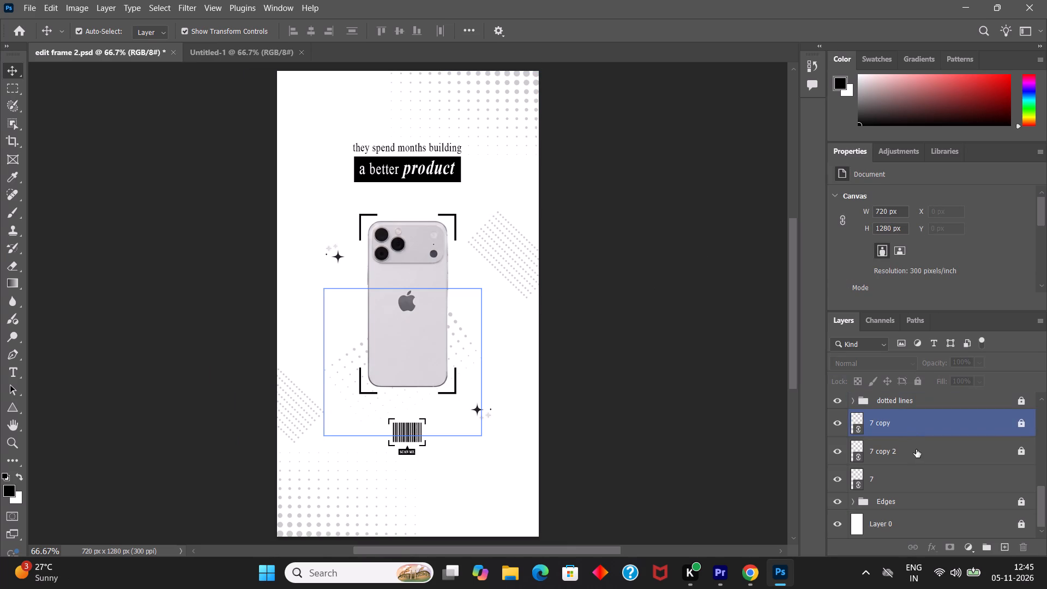
Unlock the 7 copy layer holding the upper halftone dot pattern.
left_click(918, 421)
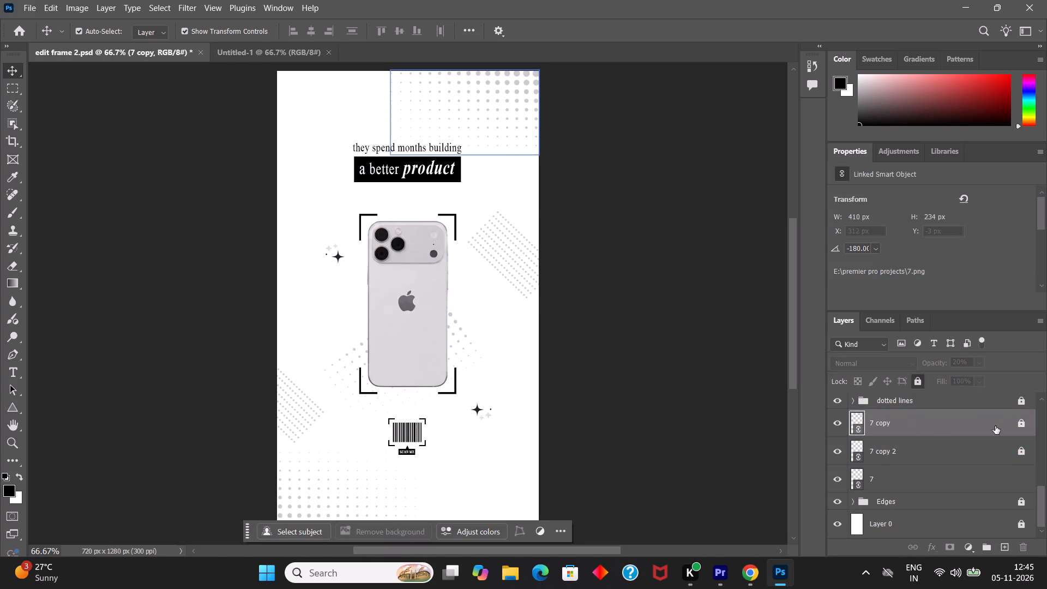
left_click(1025, 422)
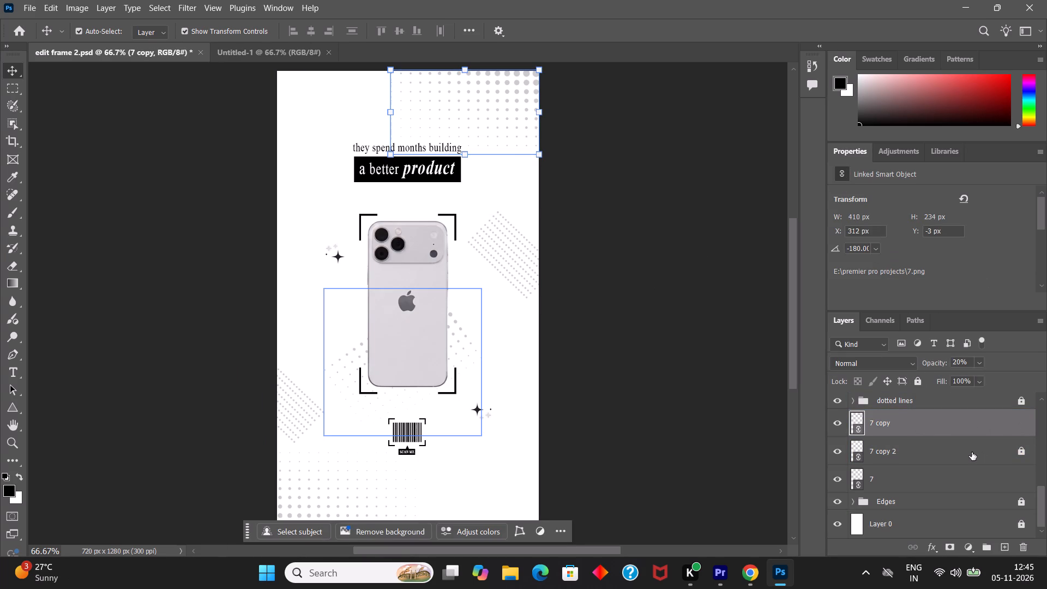
Copy the two halftone corner layers, 7 copy and 7, from edit frame 2.psd and paste them into Untitled-1.
scroll(968, 429, "up", 1)
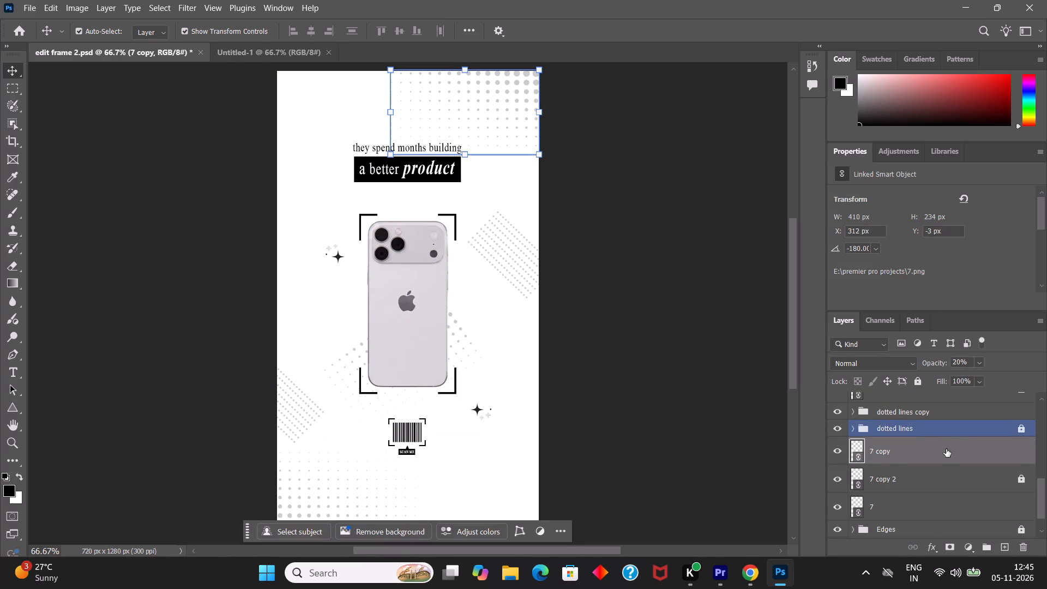
scroll(946, 449, "down", 1)
left_click(923, 479)
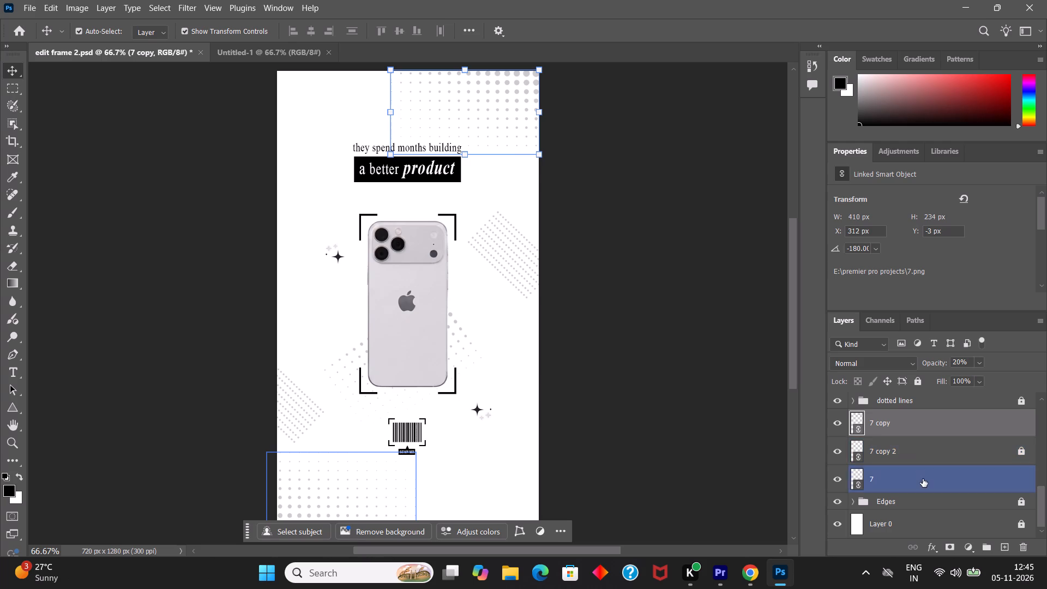
left_click(896, 429)
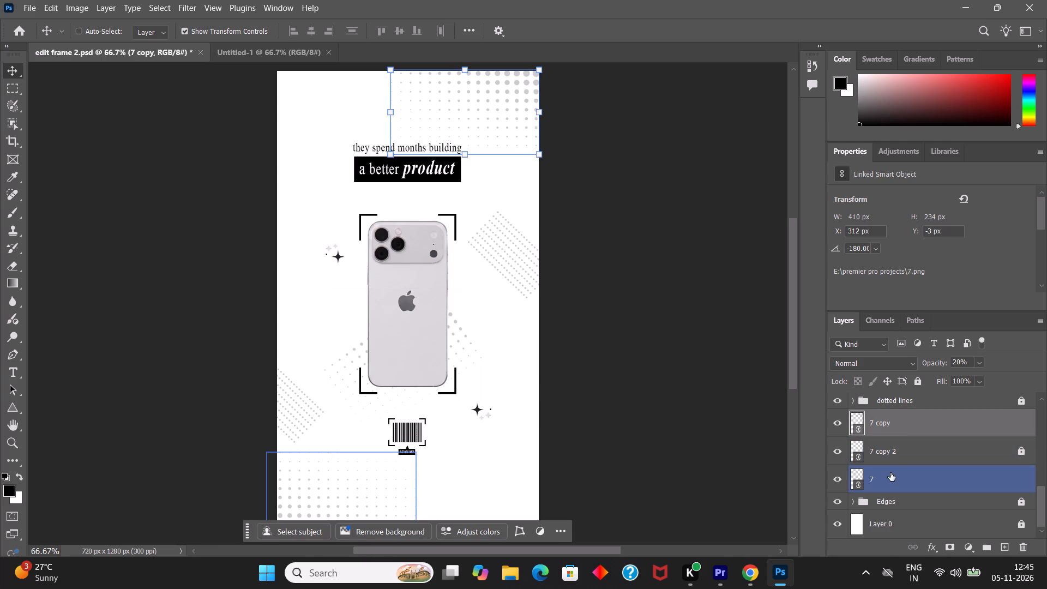
left_click(890, 473, "ctrl")
key("ctrl+c")
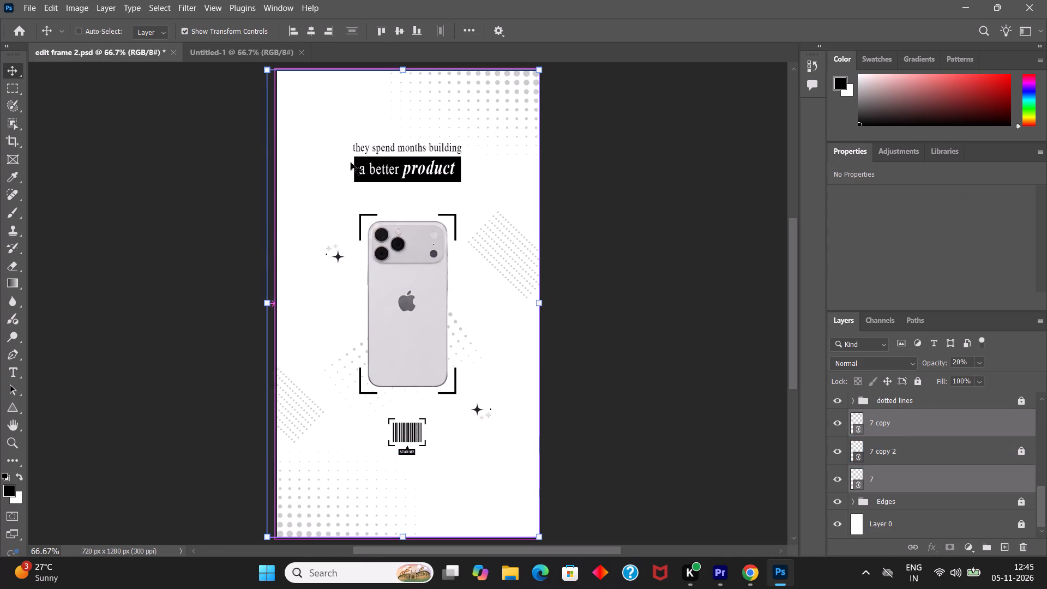
key("ctrl+c")
left_click(246, 46)
left_click(401, 262)
key("ctrl+v")
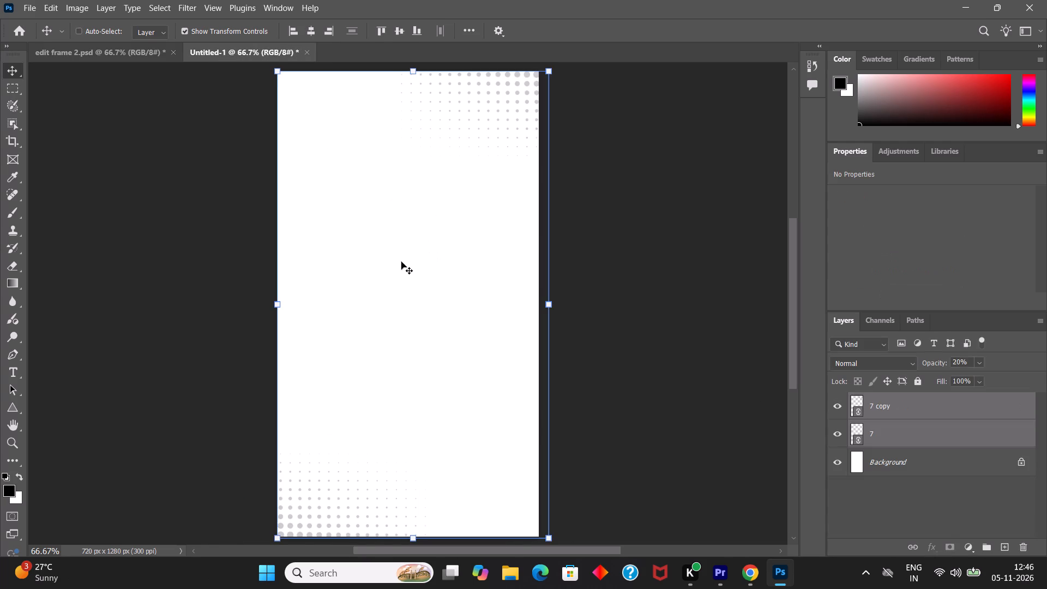
left_click(658, 178)
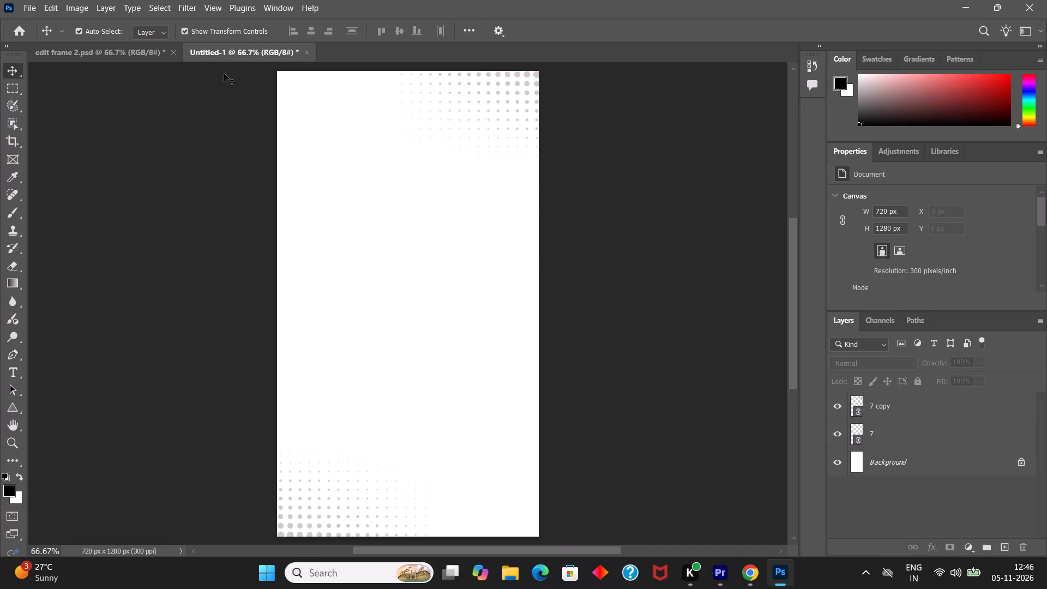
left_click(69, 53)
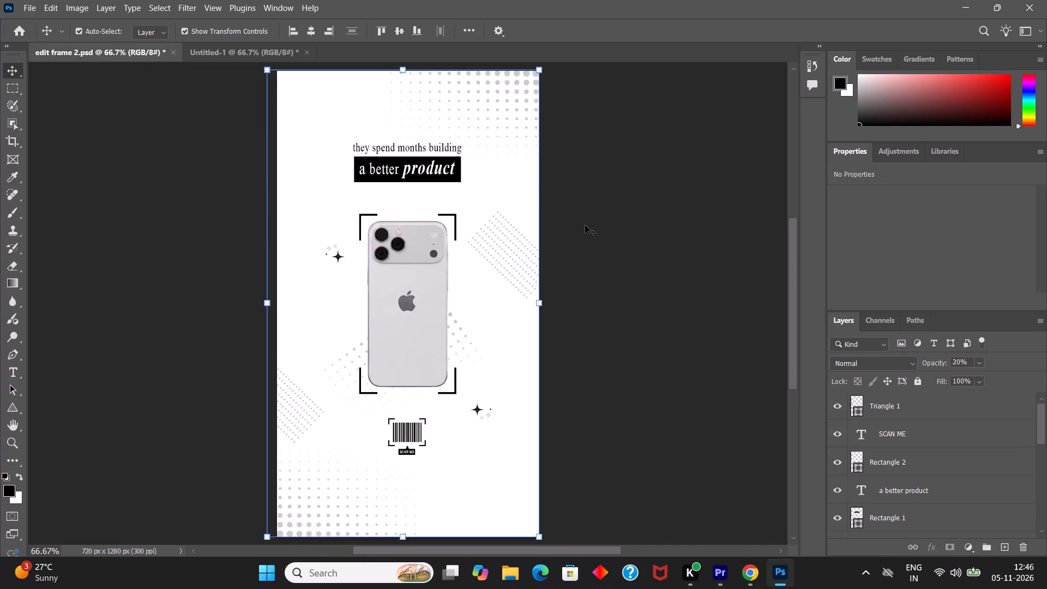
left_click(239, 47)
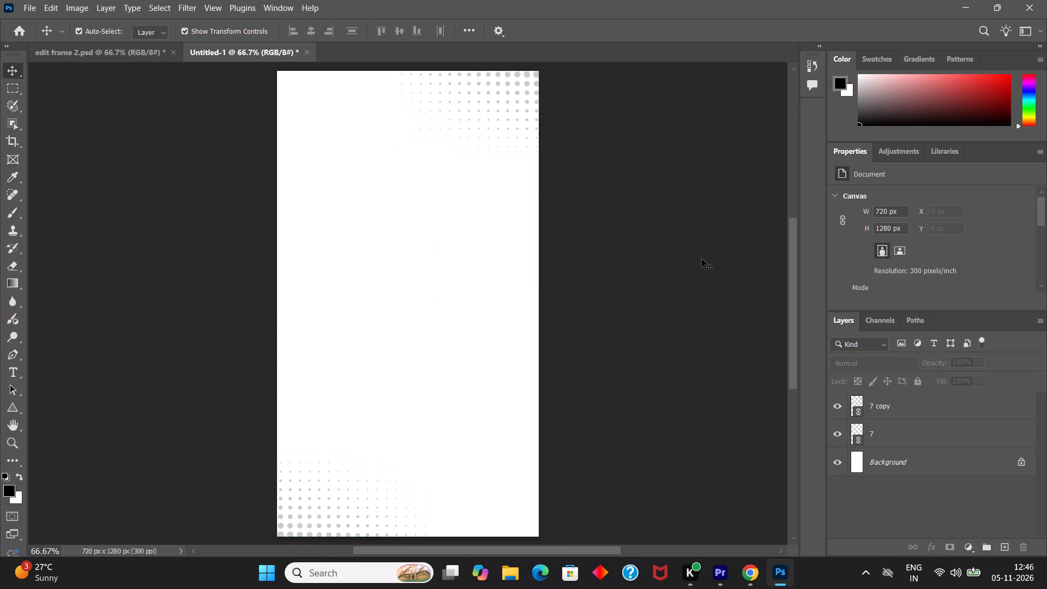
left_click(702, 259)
Place the crowned statue image 1(1).png into Untitled-1 as a linked file.
left_click(38, 0)
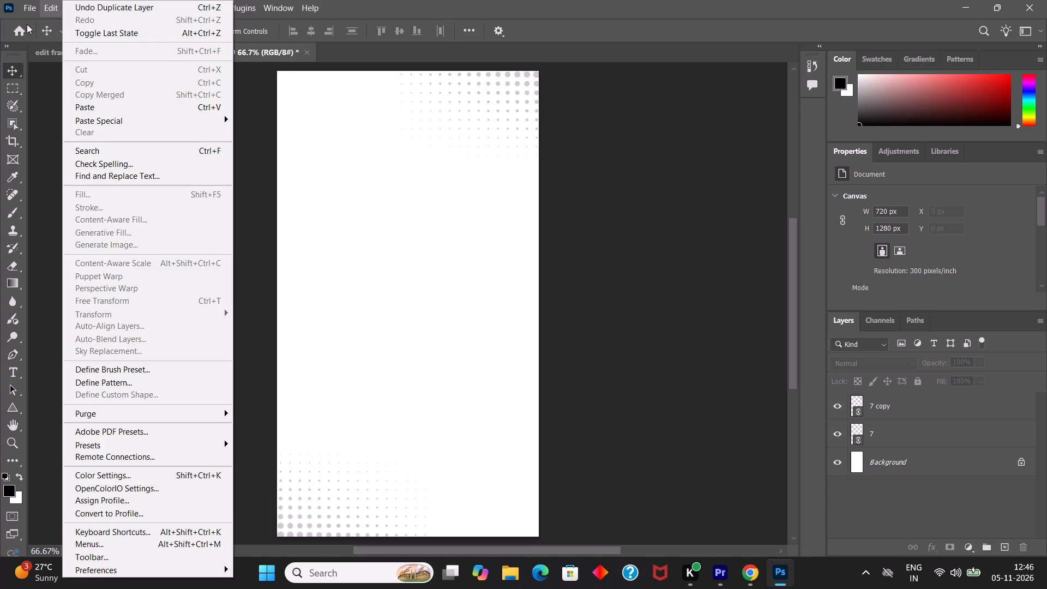
left_click(80, 267)
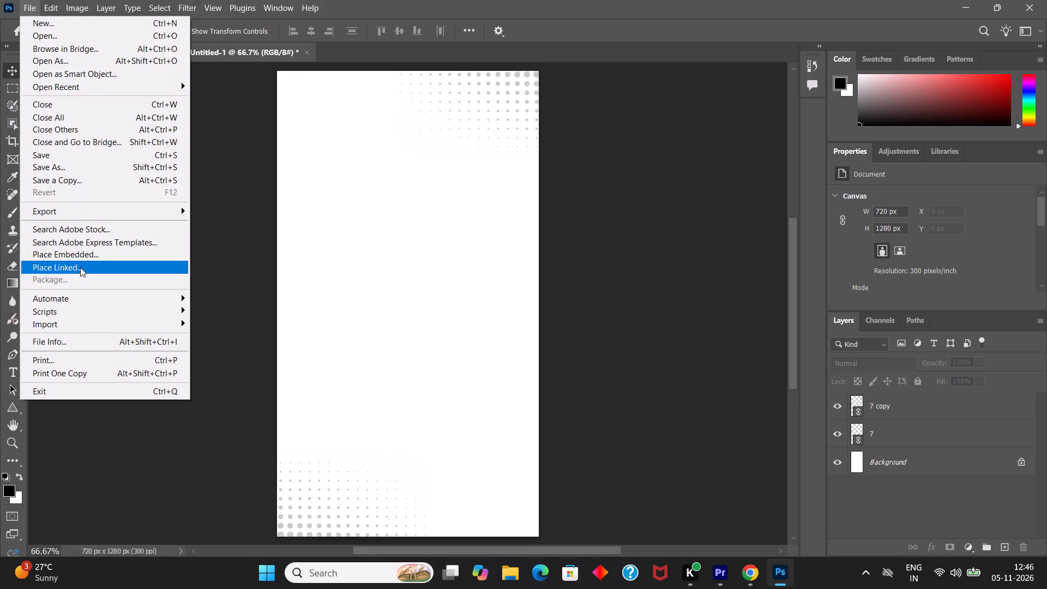
double_click(222, 135)
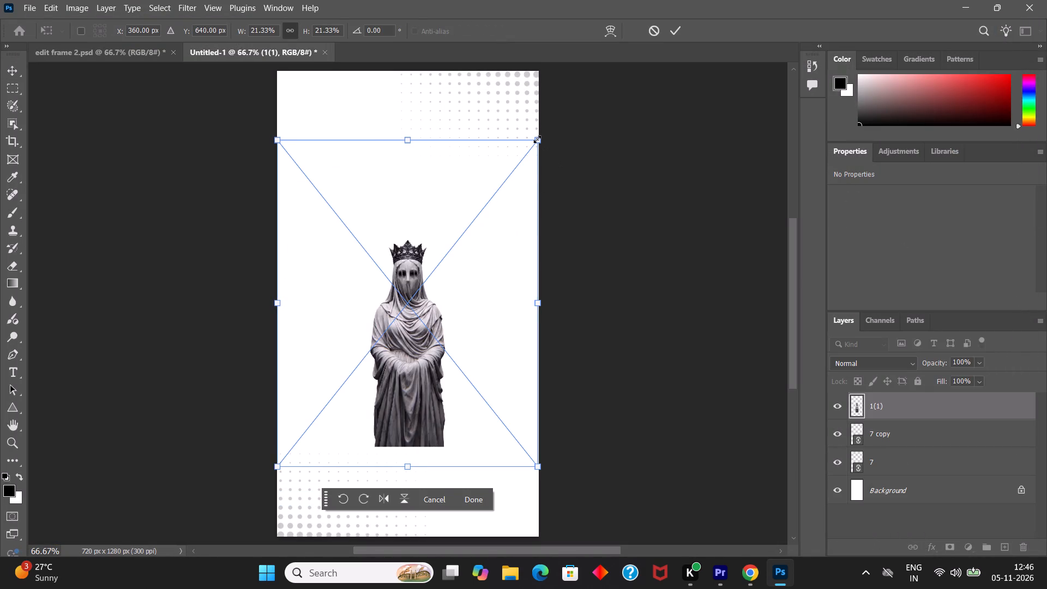
Scale the placed statue to about 27.8% and centre it horizontally with its base at the canvas's bottom edge.
left_click_drag(537, 139, 545, 129)
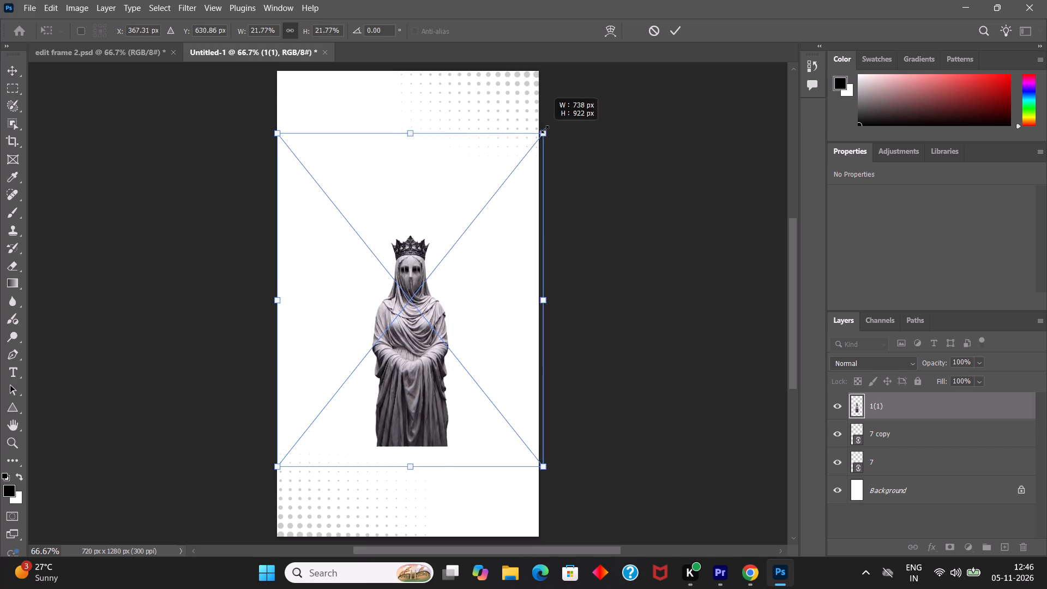
left_click_drag(545, 129, 583, 70)
left_click_drag(444, 281, 420, 354)
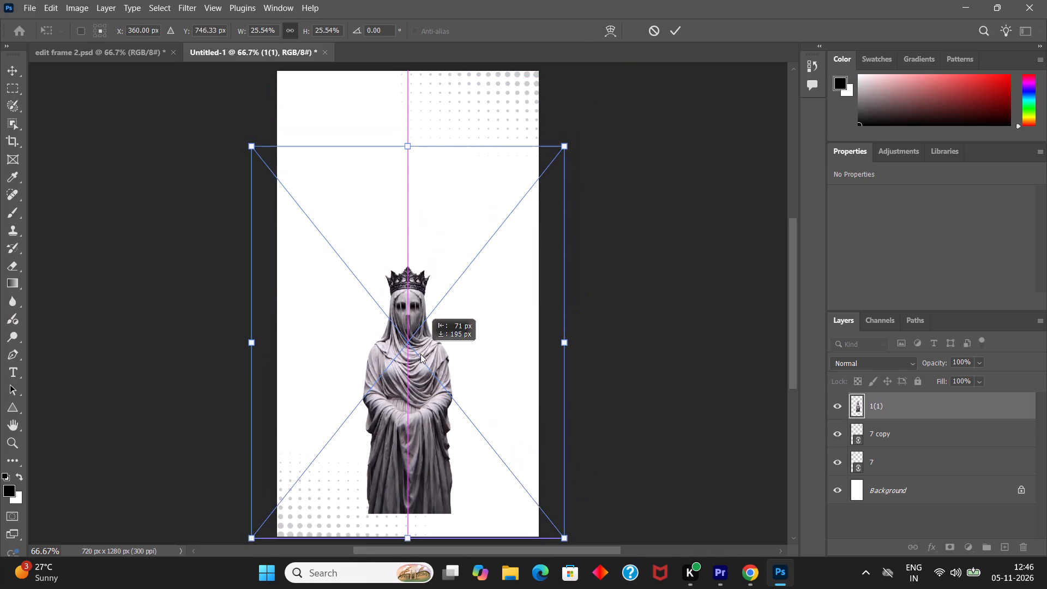
left_click_drag(420, 354, 419, 375)
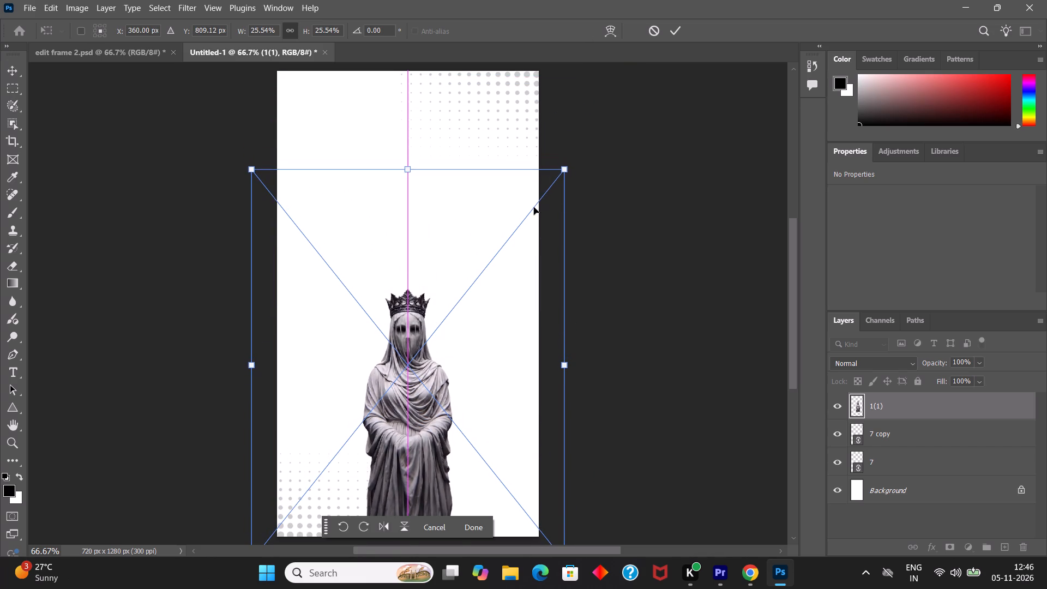
left_click_drag(564, 168, 579, 123)
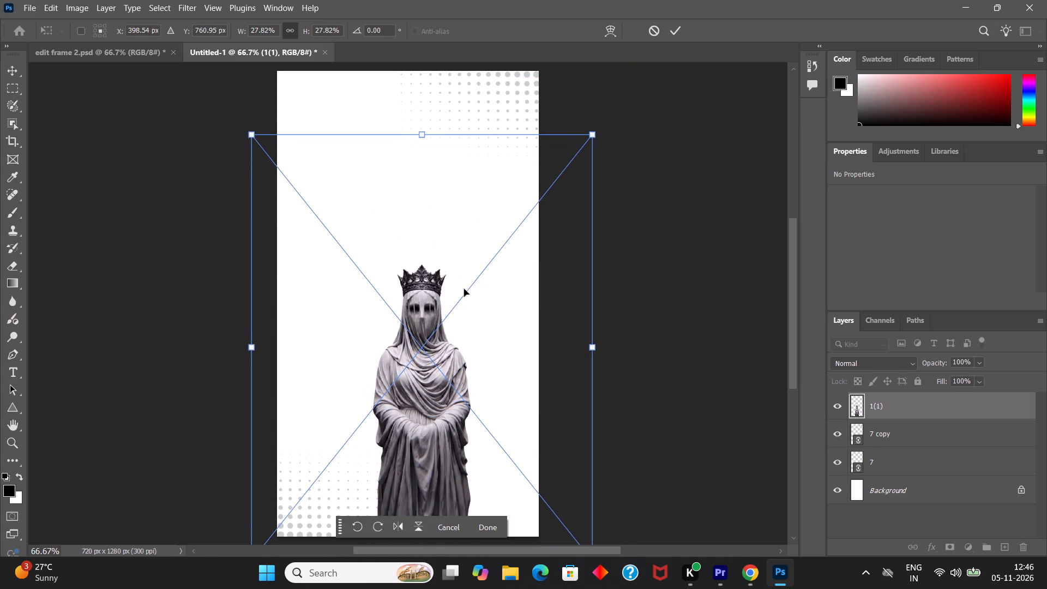
left_click_drag(441, 356, 430, 358)
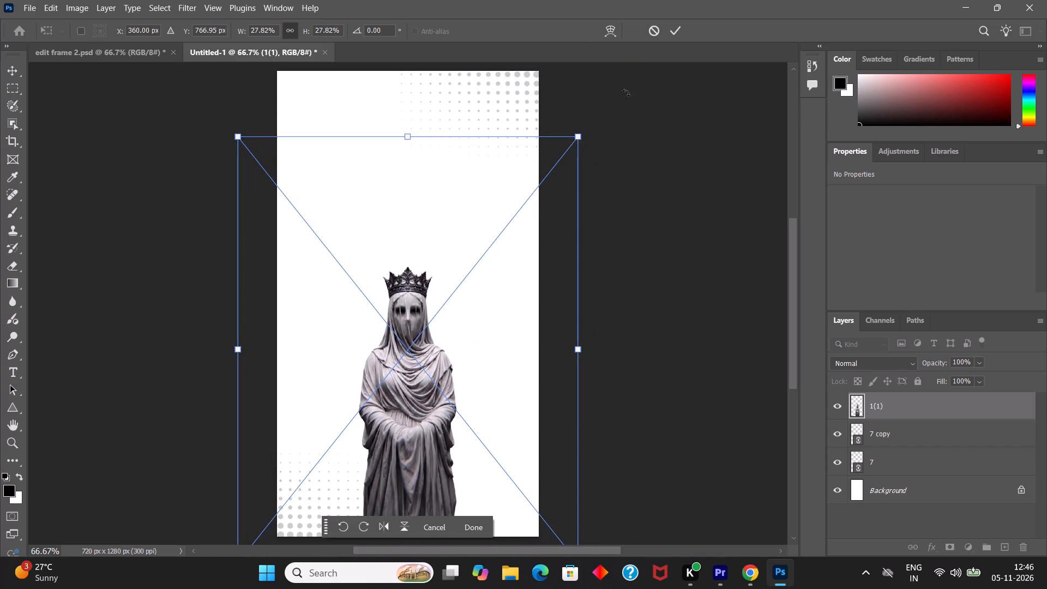
left_click(674, 27)
left_click(653, 234)
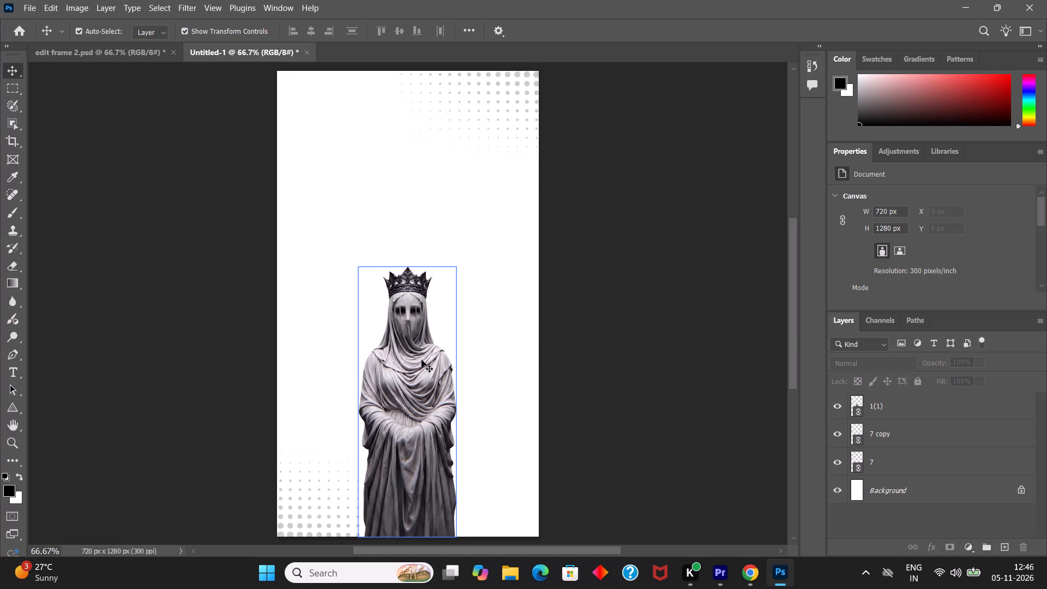
Enlarge the statue to about 29.5%, keeping its base at the bottom of the canvas.
left_click(406, 387)
left_click(458, 268)
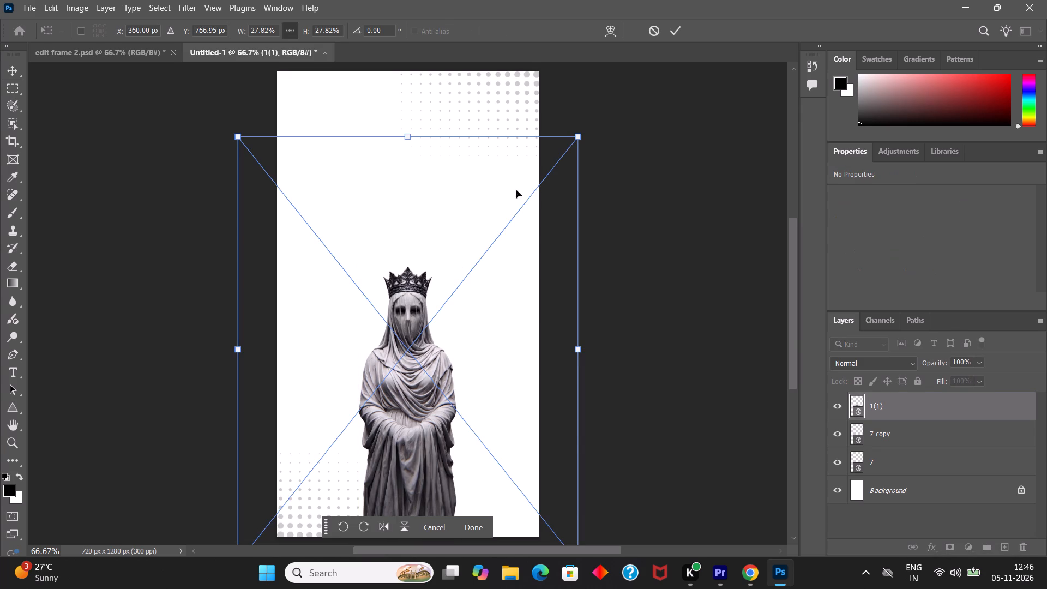
left_click_drag(579, 134, 594, 103)
left_click(427, 315)
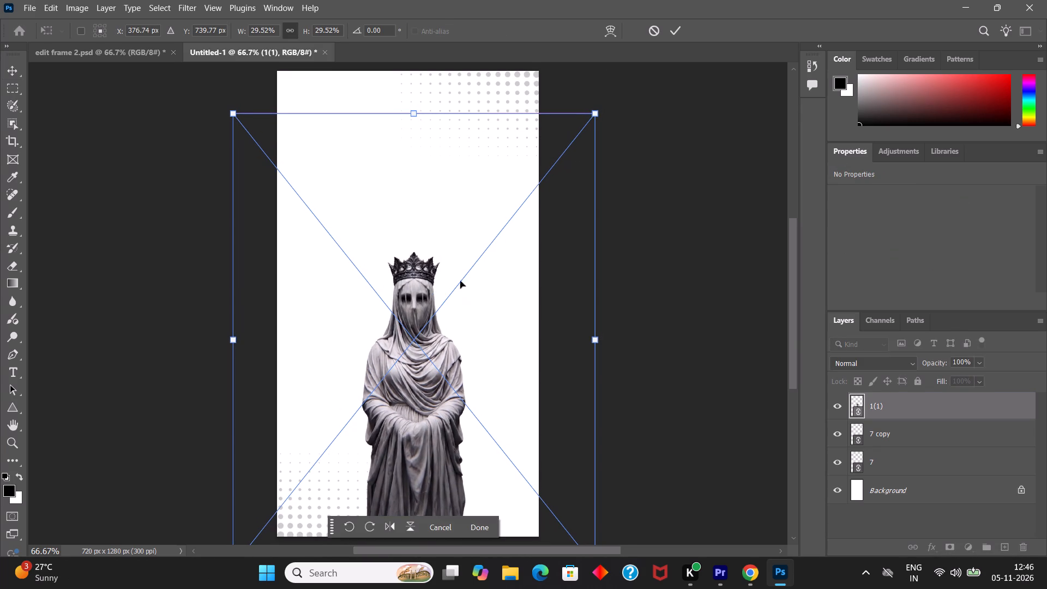
left_click(680, 35)
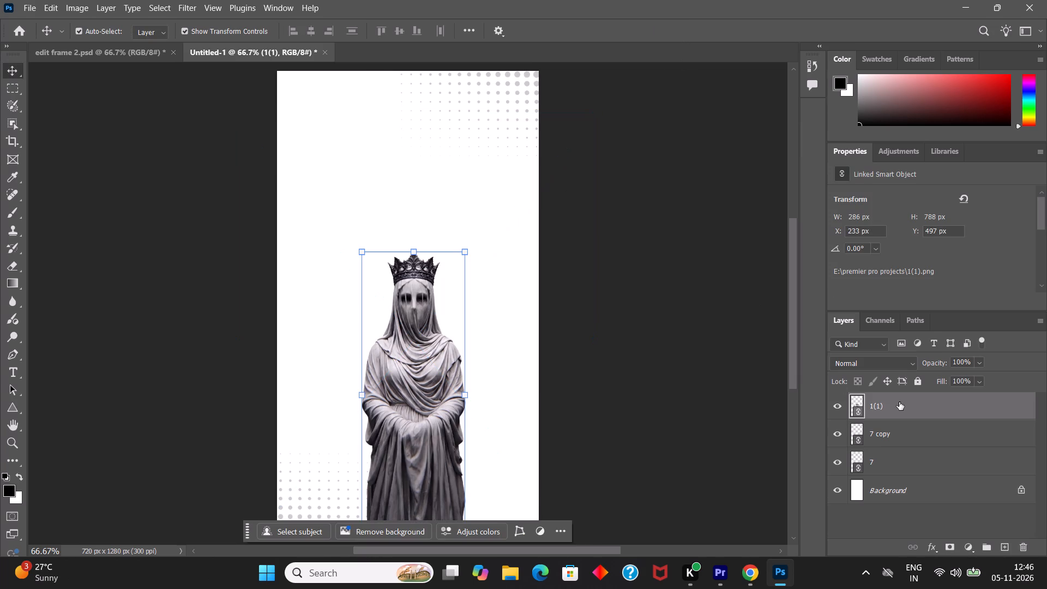
Rename the 1(1) layer as statue.
left_click(899, 402)
double_click(884, 410)
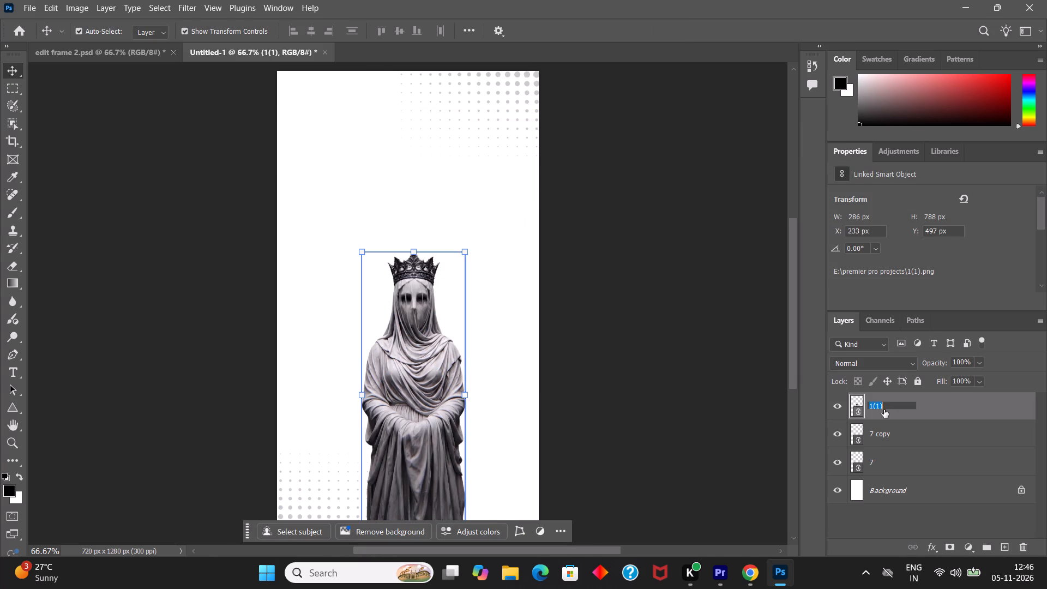
type("statue")
key("Return")
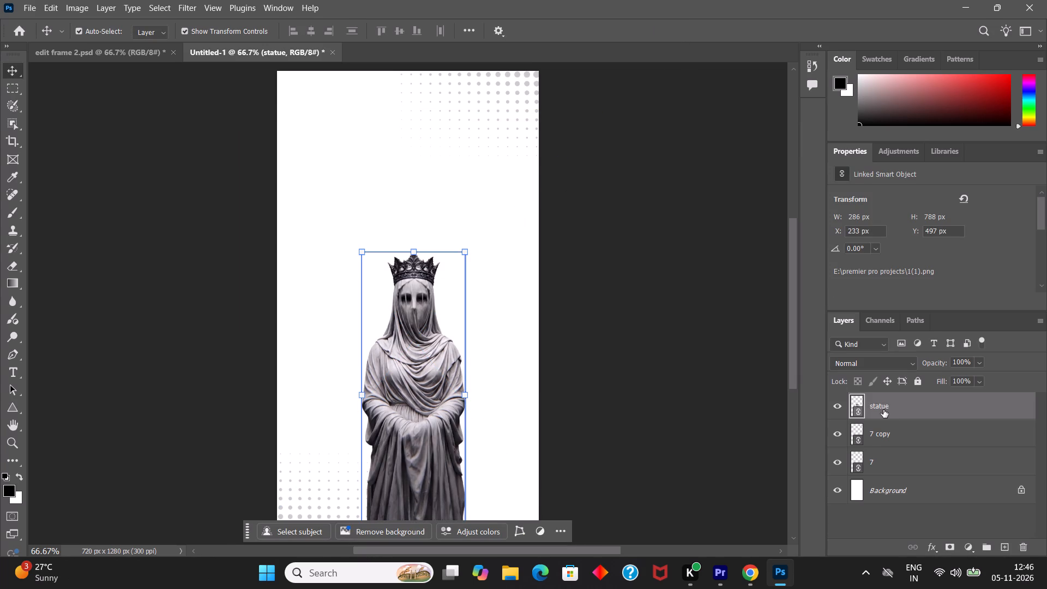
Unlock the Background layer to make it a regular layer, and select the statue layer.
left_click(888, 522)
left_click(948, 501)
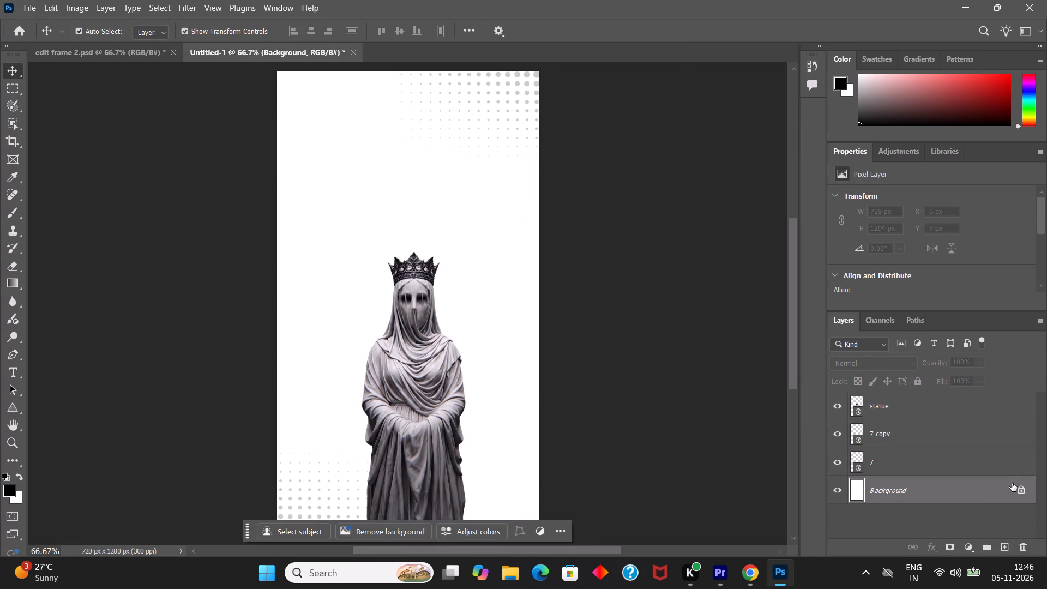
left_click(1024, 492)
left_click(906, 414)
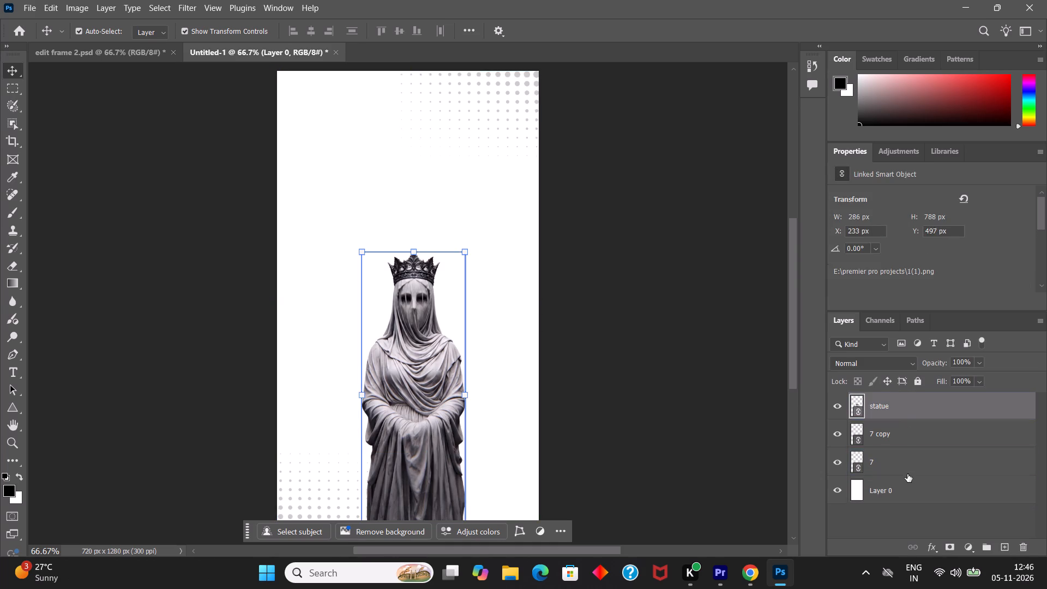
Align the statue with Layer 0 by horizontal centres and bottom edges, and deselect both layers.
left_click(908, 491, "ctrl")
left_click(312, 30)
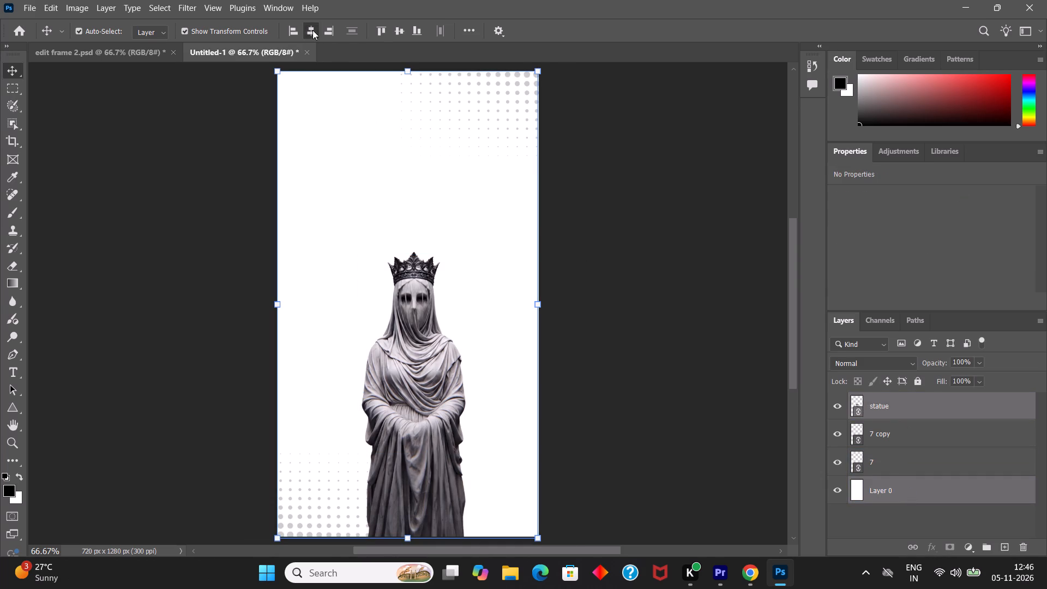
left_click(414, 37)
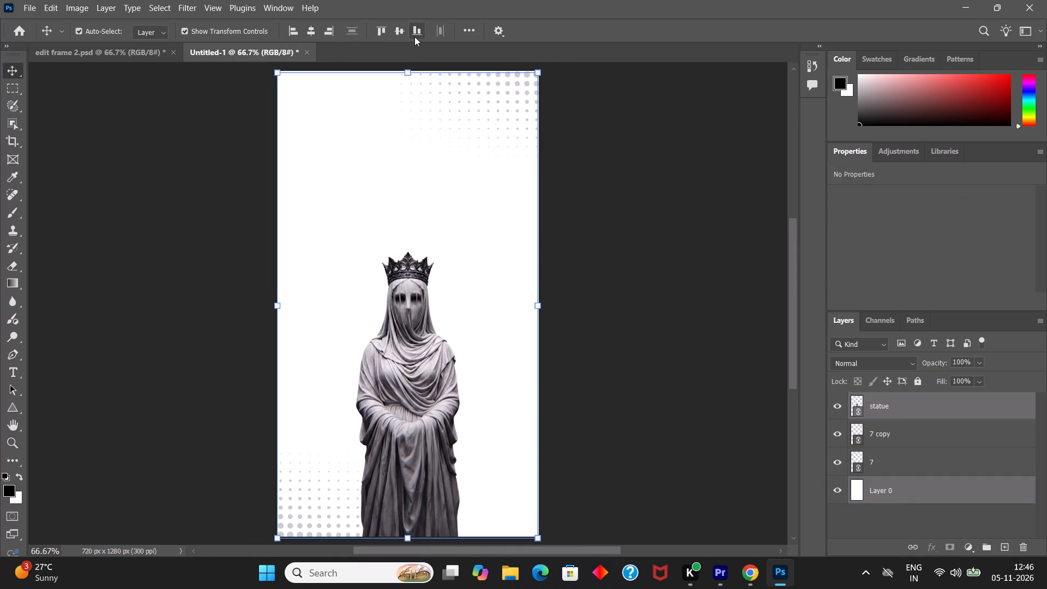
left_click(383, 29)
left_click(417, 32)
left_click(313, 27)
left_click(630, 274)
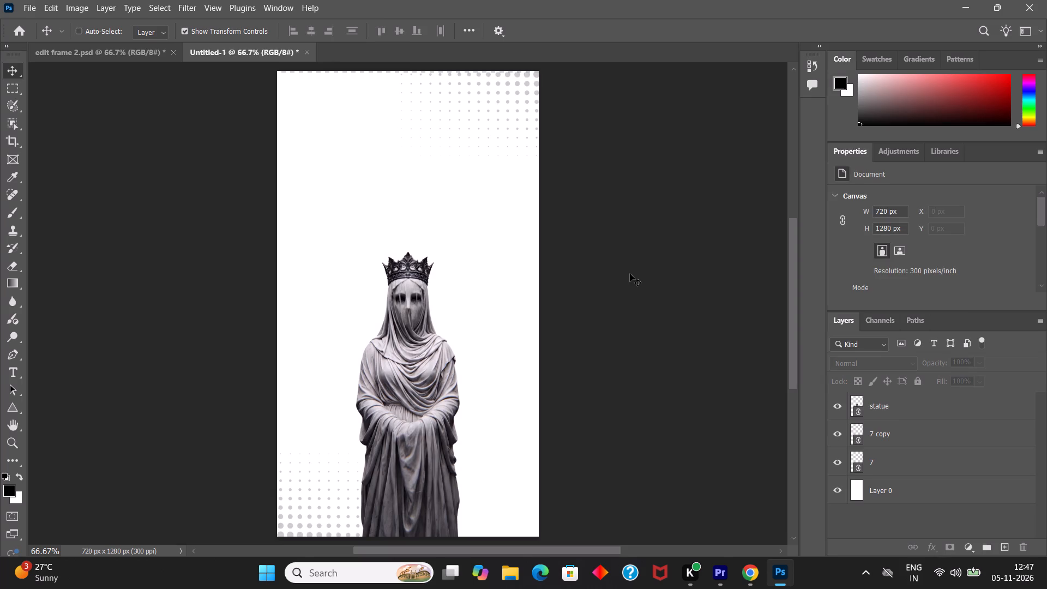
Save the document as 3rd frame edit in Photoshop format in the premier pro projects folder.
key("ctrl+s")
left_click(1046, 0)
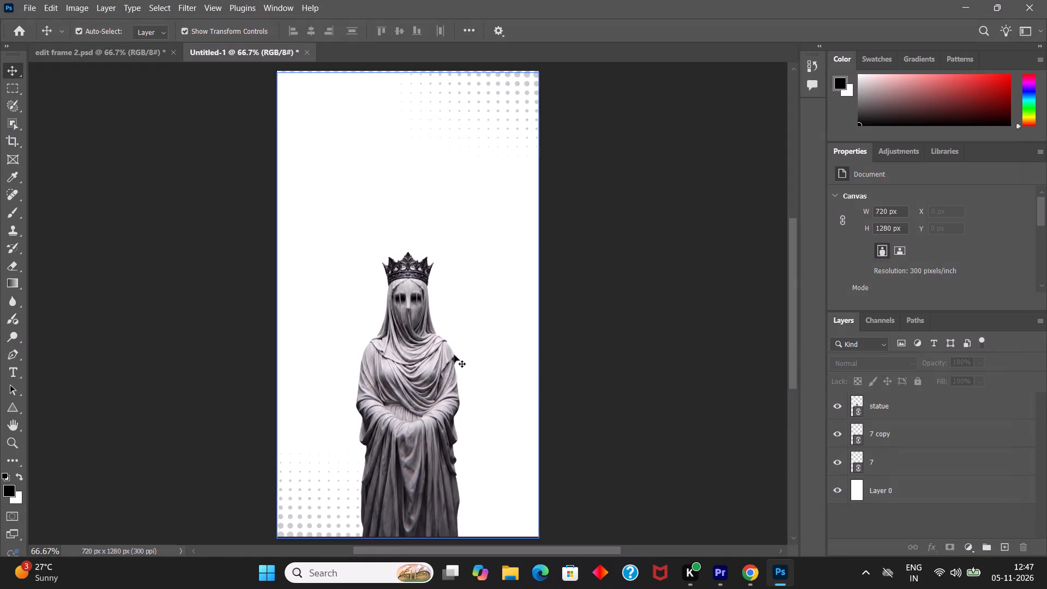
key("ctrl+s")
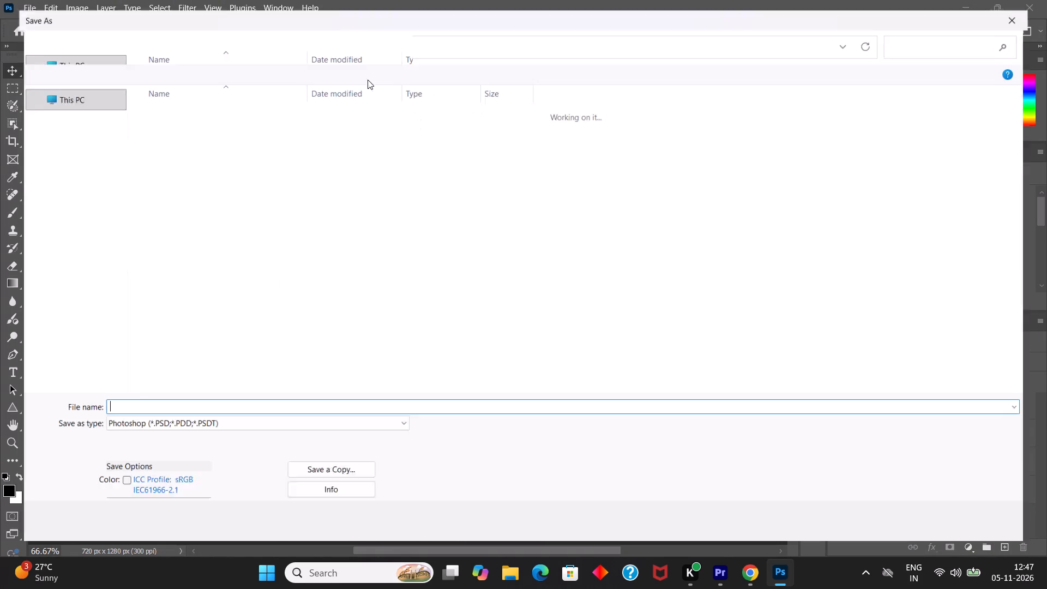
type("Statu")
key("ctrl+a")
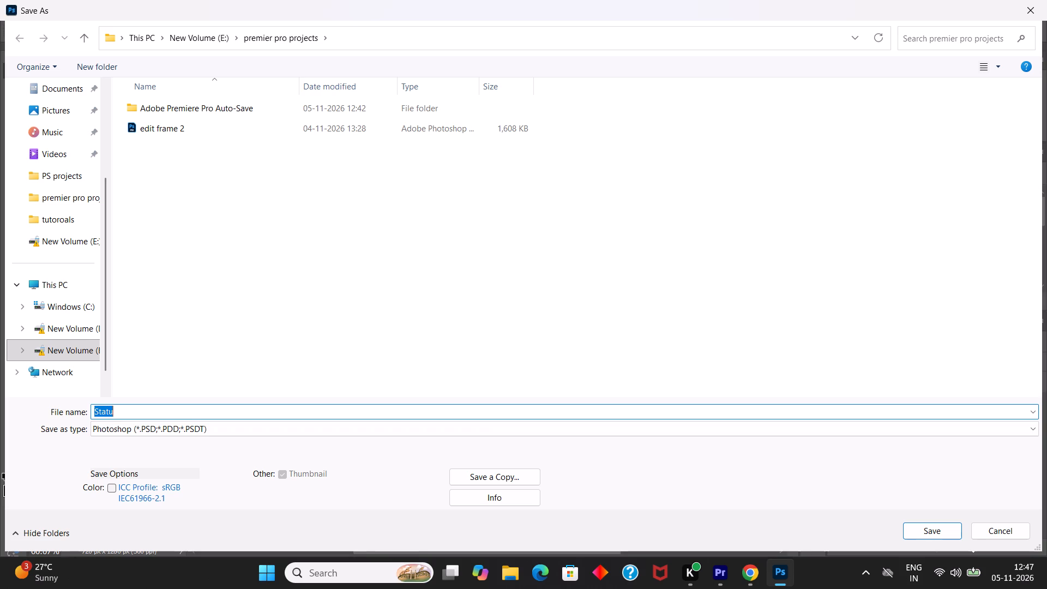
type("3rd frame edit")
key("Return")
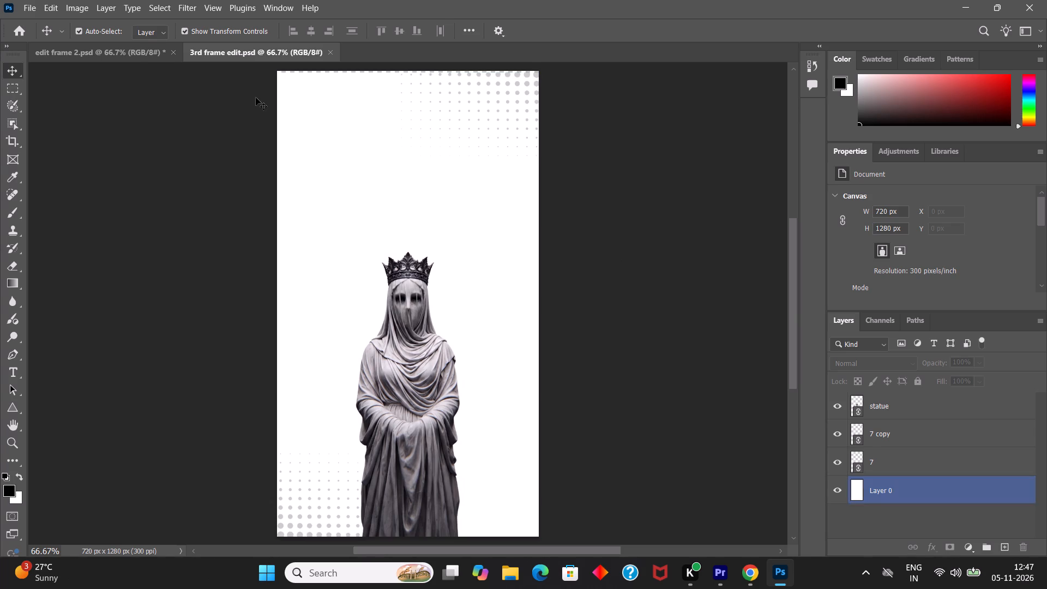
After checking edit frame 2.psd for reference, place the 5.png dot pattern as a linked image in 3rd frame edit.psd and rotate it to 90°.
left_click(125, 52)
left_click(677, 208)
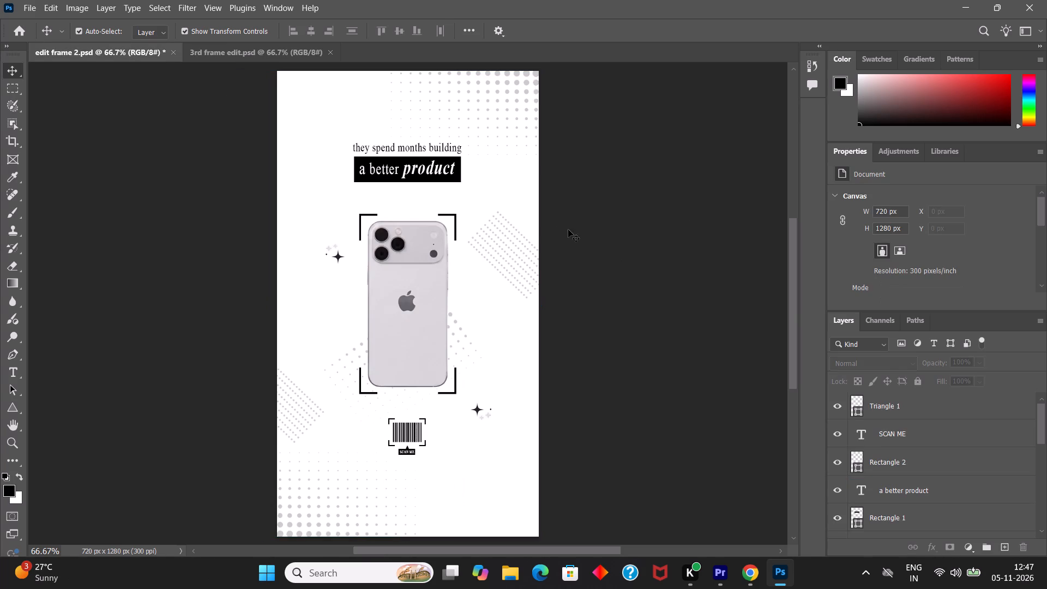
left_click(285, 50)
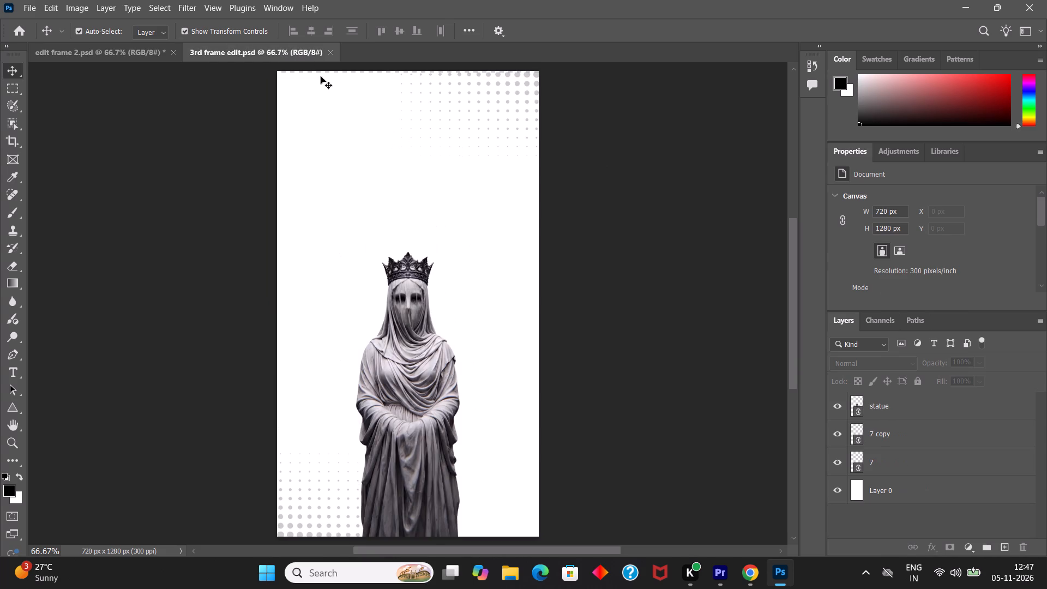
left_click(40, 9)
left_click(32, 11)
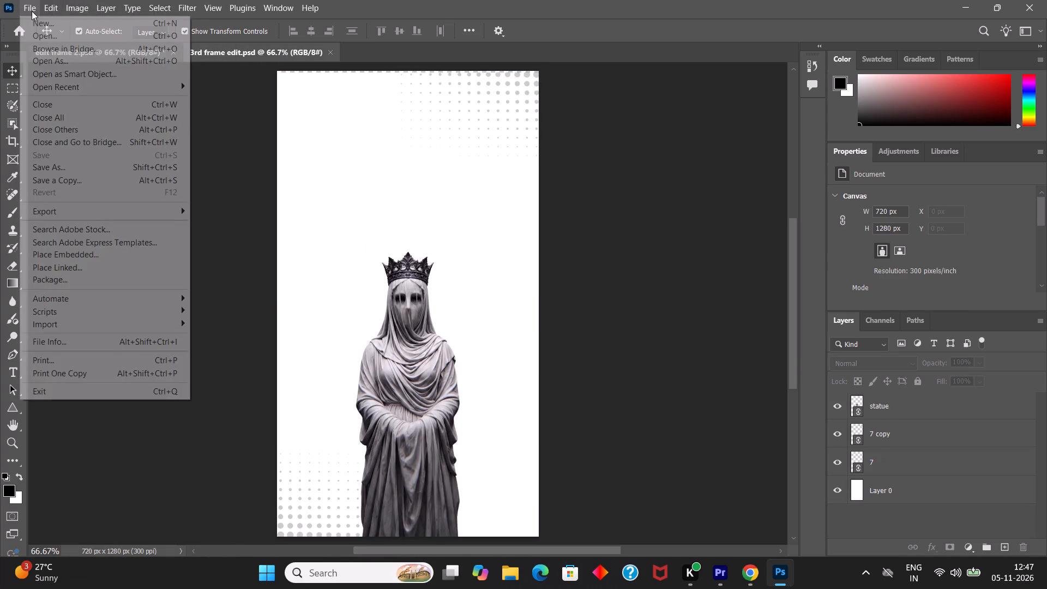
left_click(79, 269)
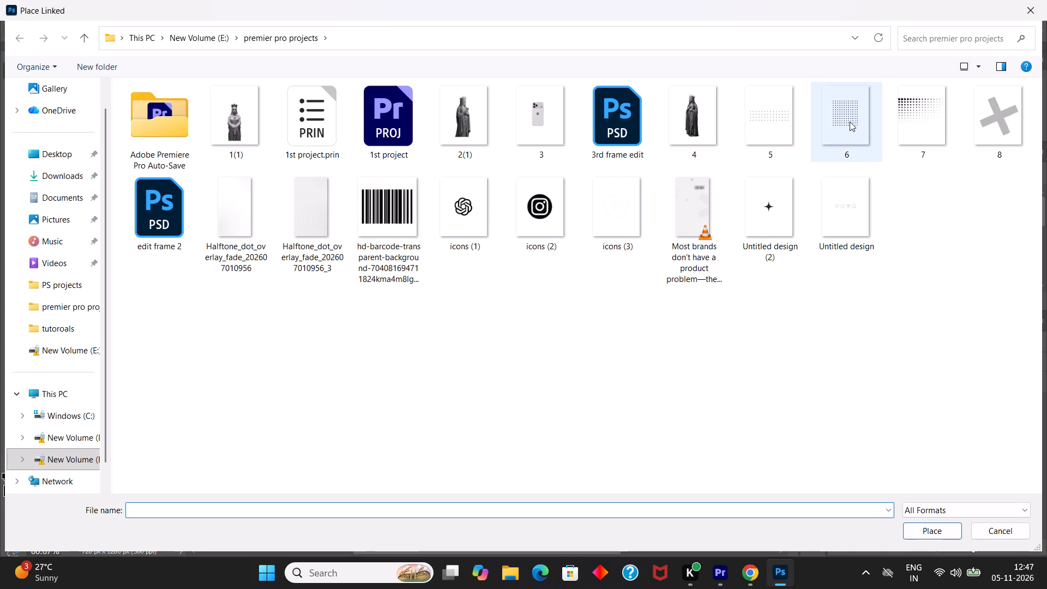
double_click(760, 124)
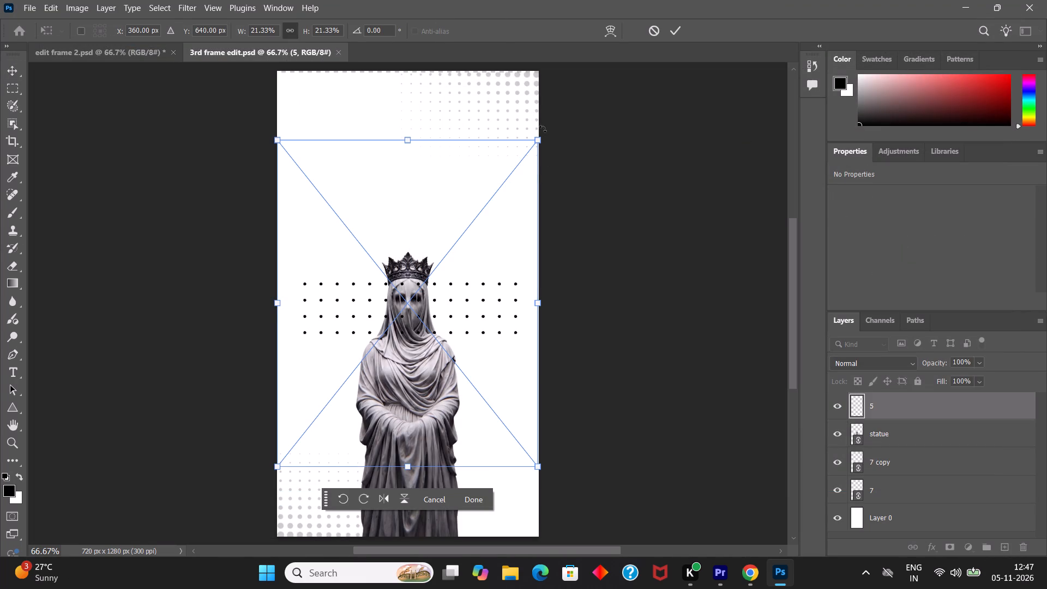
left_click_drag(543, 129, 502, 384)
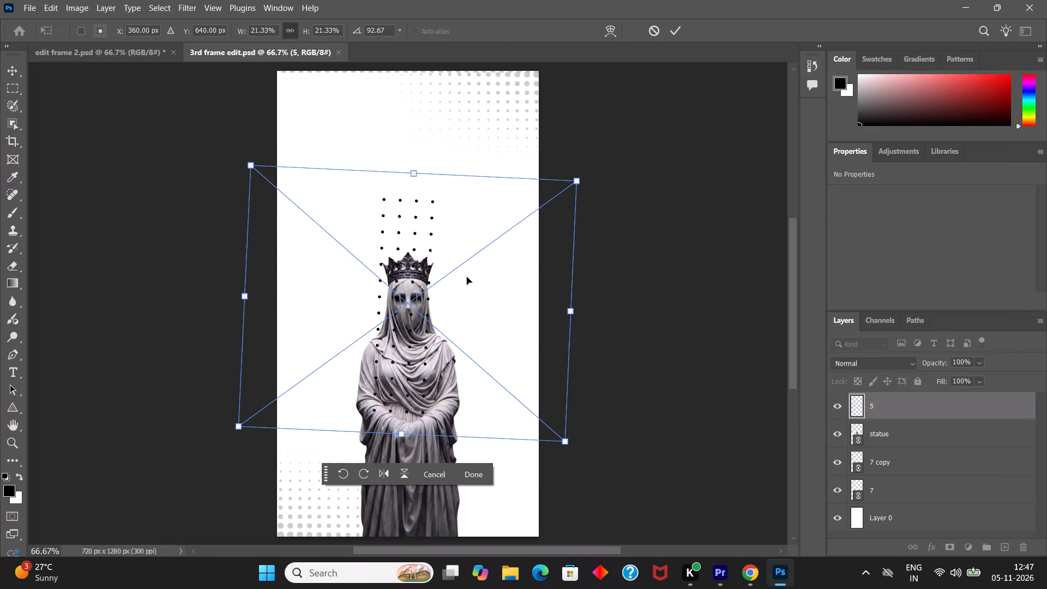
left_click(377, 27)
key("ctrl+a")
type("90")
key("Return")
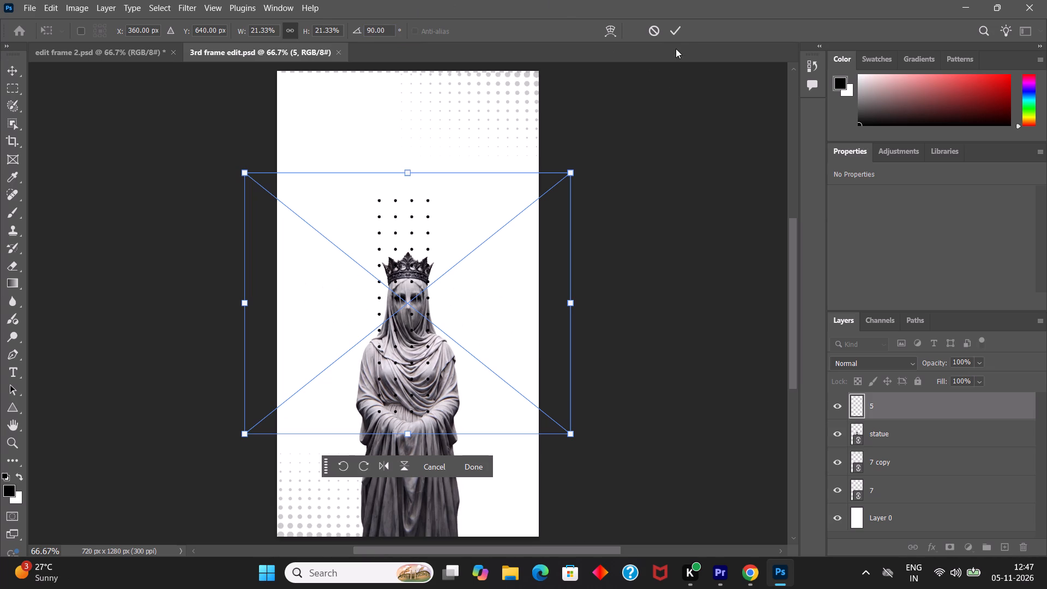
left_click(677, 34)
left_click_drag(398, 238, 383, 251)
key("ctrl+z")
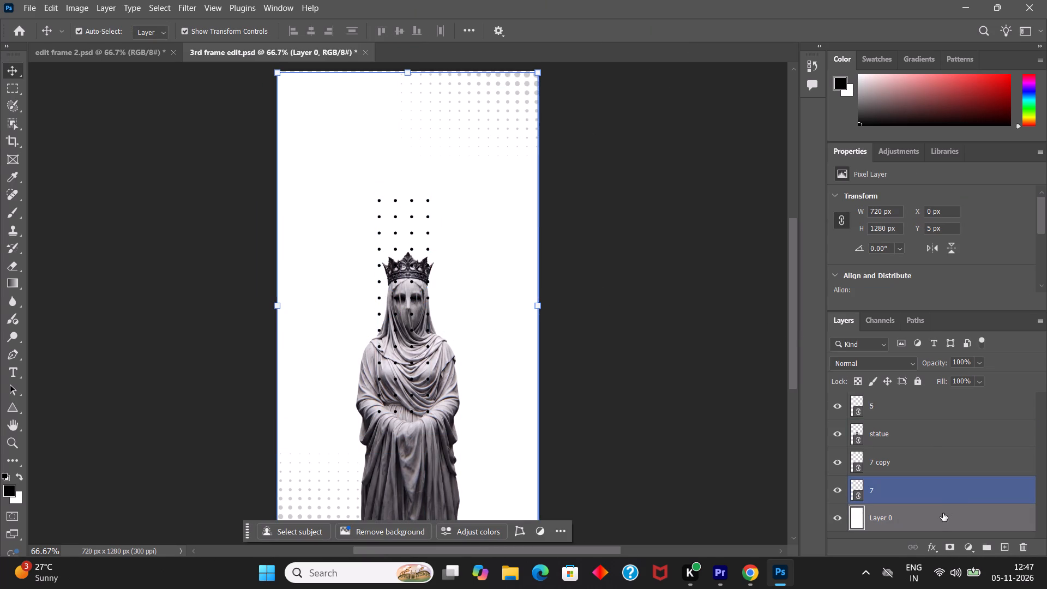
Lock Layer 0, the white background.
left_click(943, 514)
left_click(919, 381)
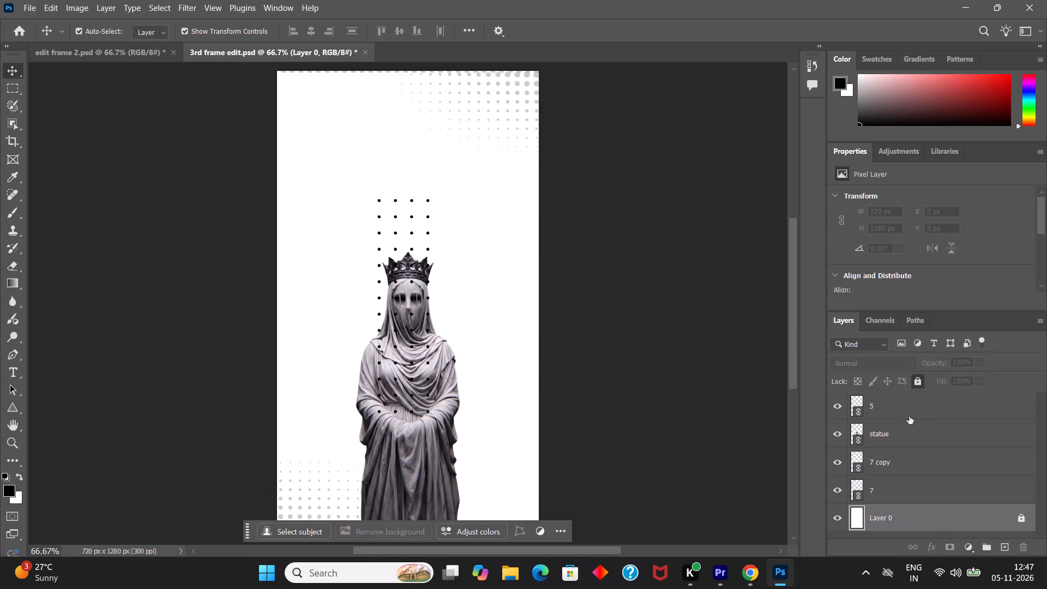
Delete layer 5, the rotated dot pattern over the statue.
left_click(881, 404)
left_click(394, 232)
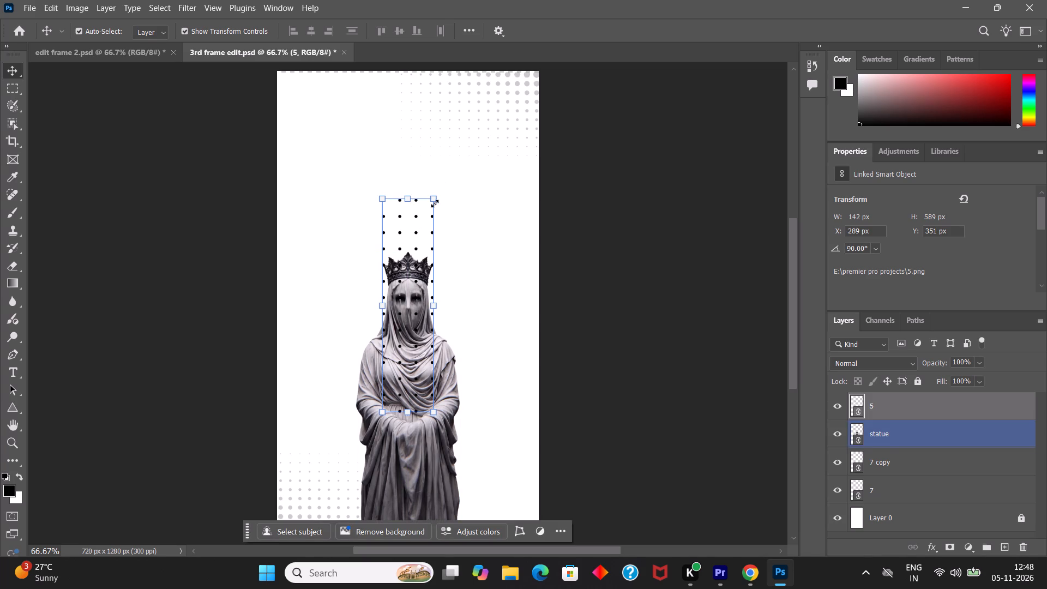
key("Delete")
Place the square dot grid 6.png as a linked image.
left_click(25, 0)
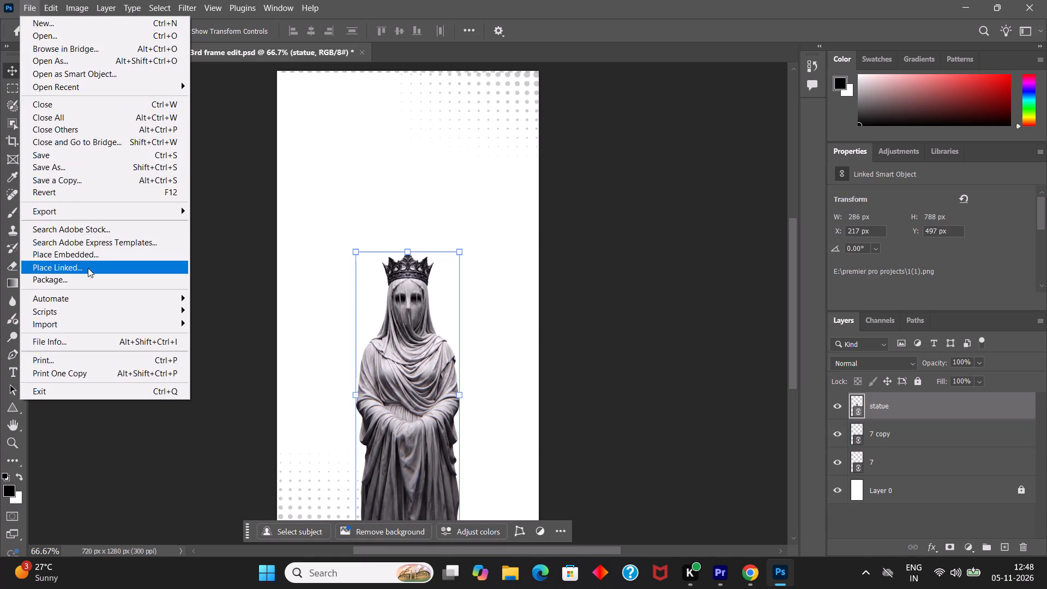
left_click(88, 268)
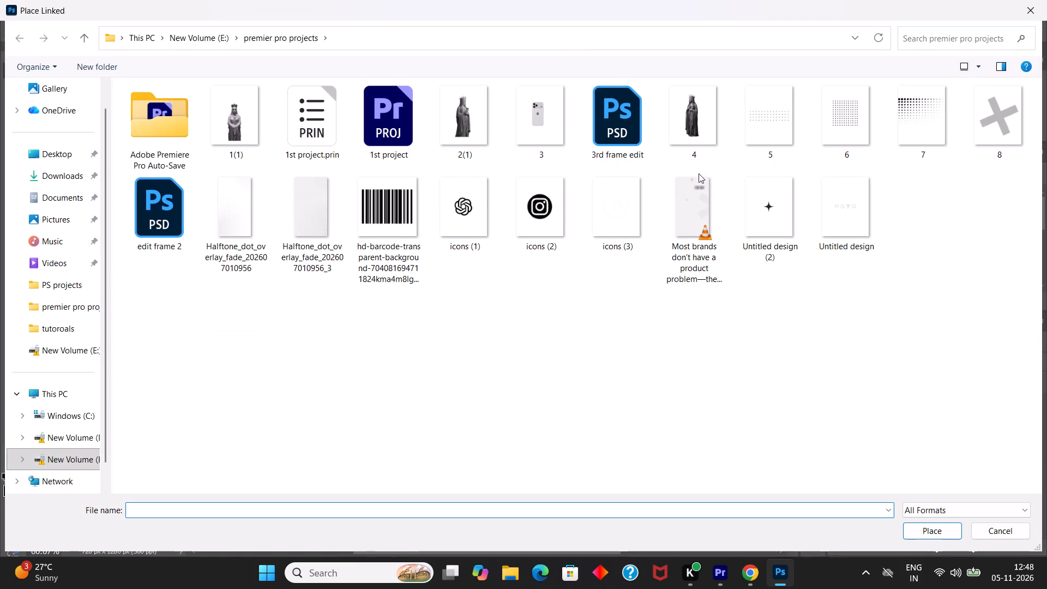
left_click(847, 126)
left_click(932, 532)
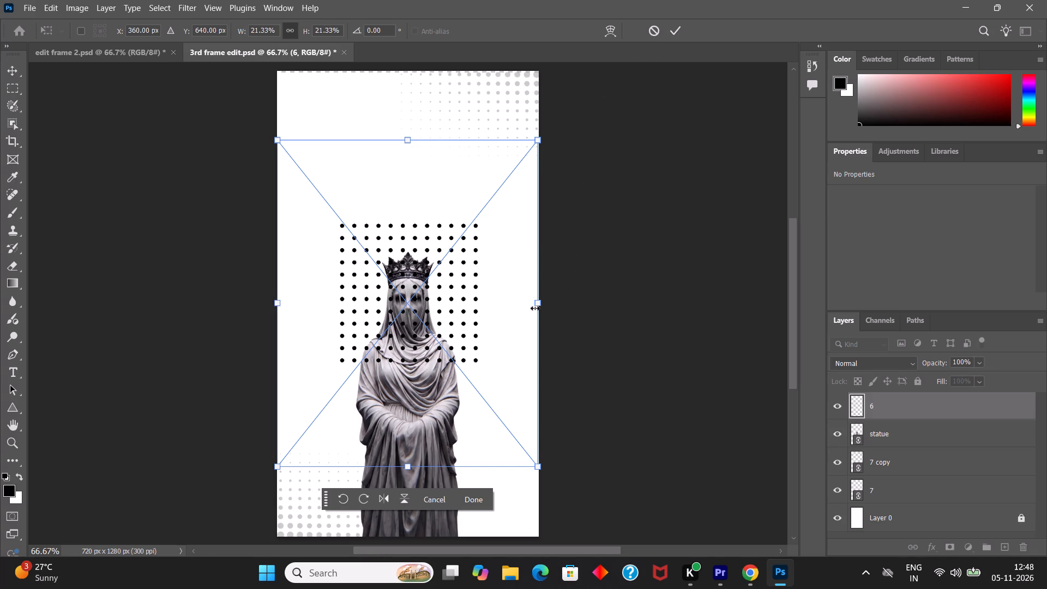
Narrow the dot grid to about 11.7% width, keeping its height at 21.33%, and position it around the statue's head and crown.
left_click_drag(535, 306, 505, 307)
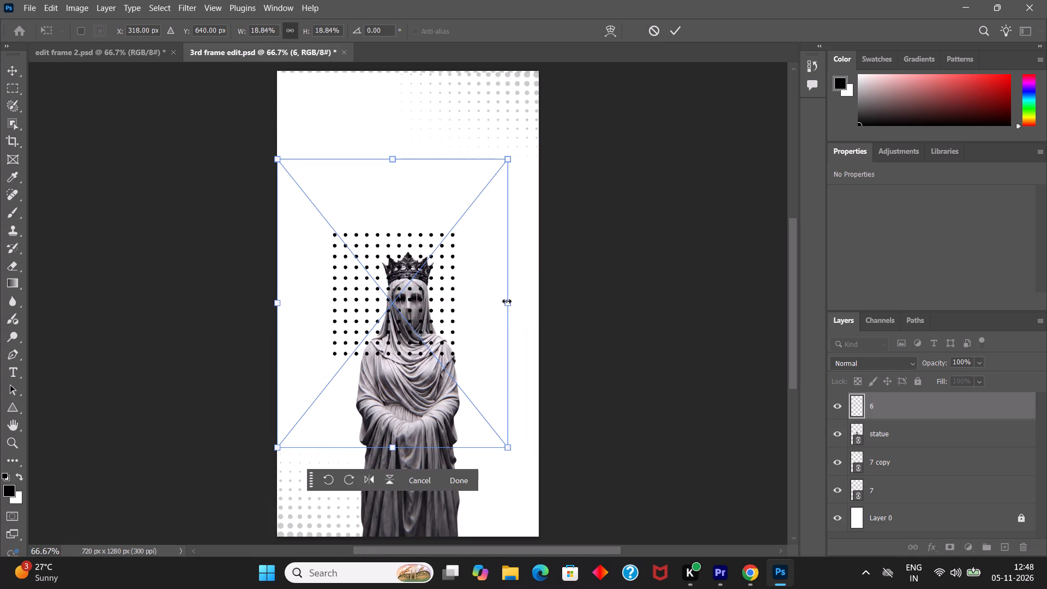
key("ctrl+z")
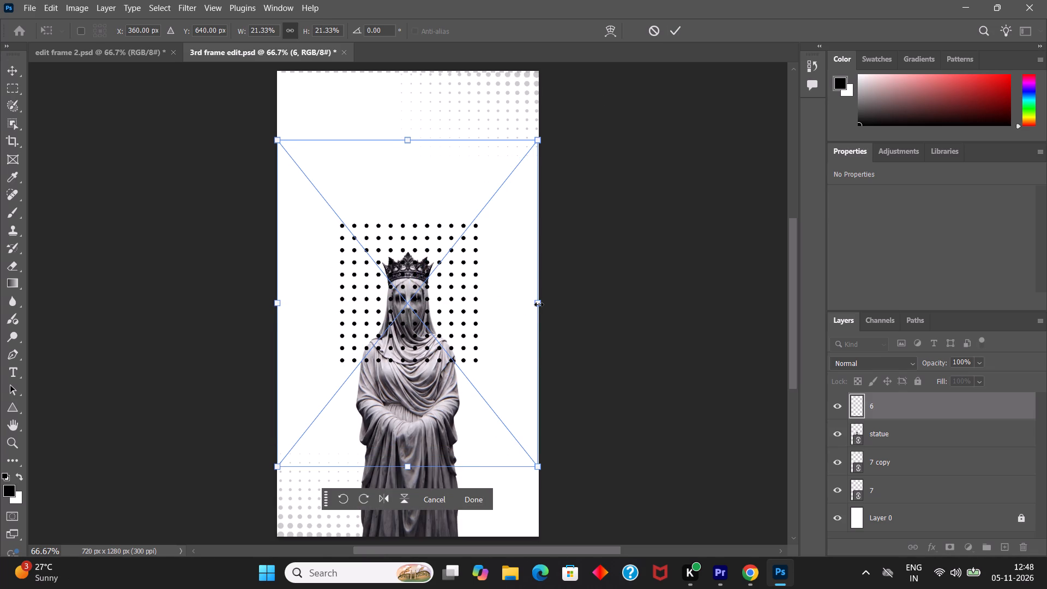
left_click_drag(539, 304, 472, 306, "shift")
left_click_drag(408, 294, 429, 297)
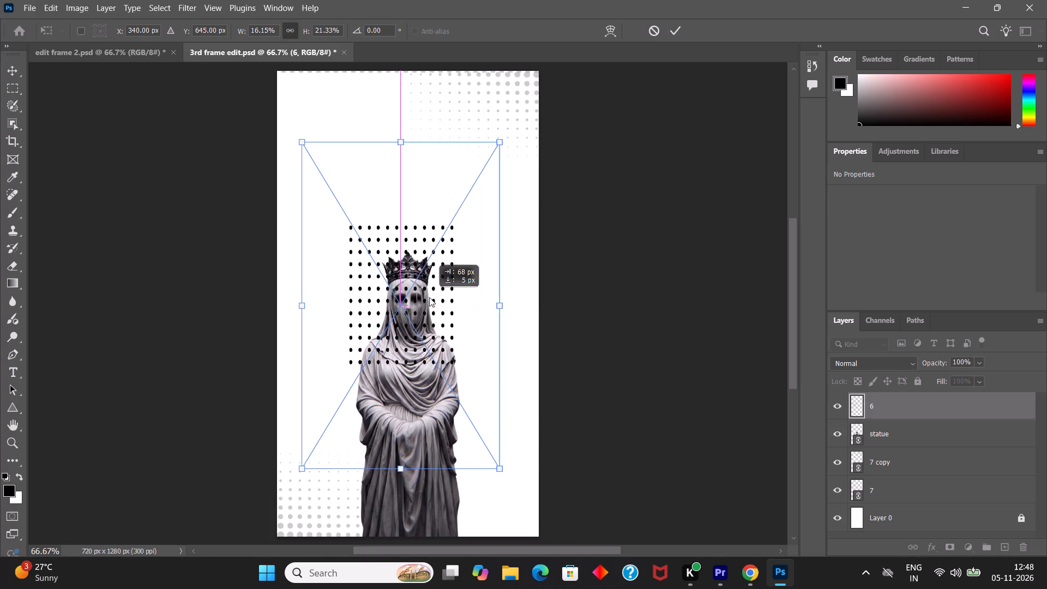
left_click_drag(429, 297, 433, 297)
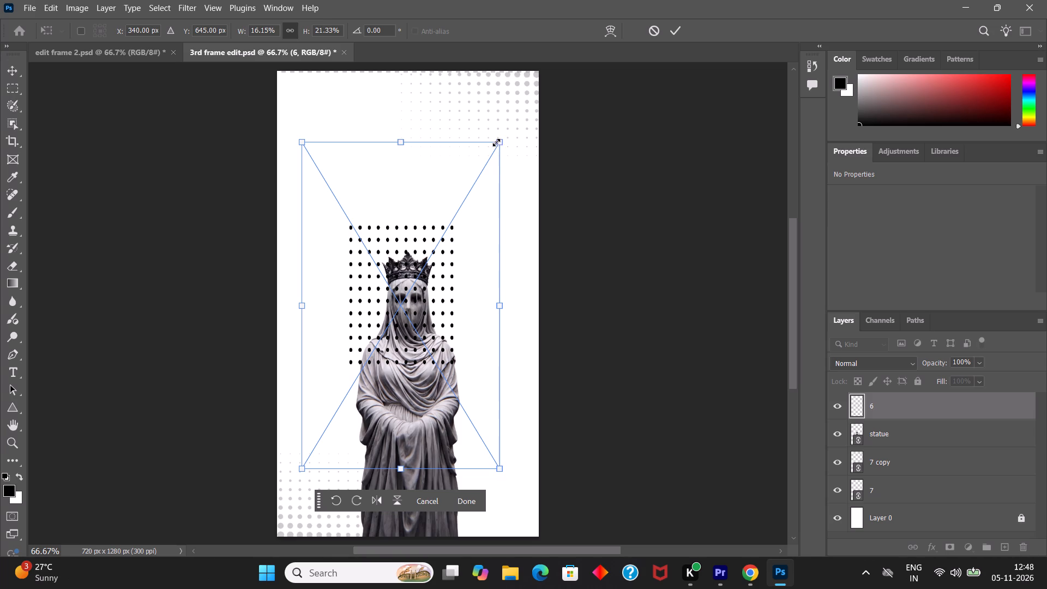
left_click_drag(500, 309, 456, 308, "shift")
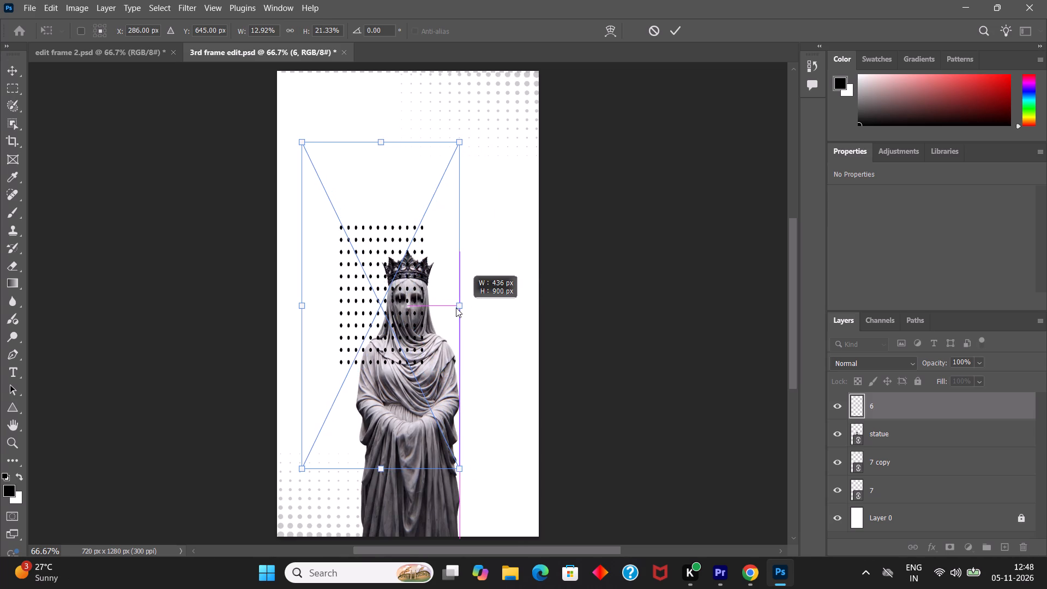
left_click_drag(456, 308, 454, 306, "shift")
left_click_drag(384, 306, 418, 309)
left_click(482, 304, "shift")
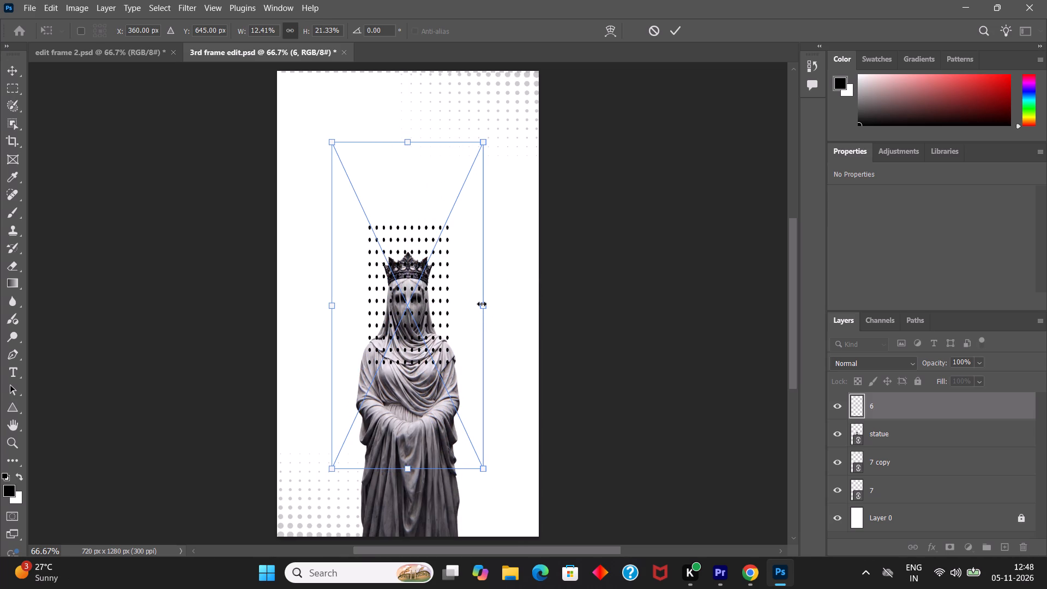
left_click(675, 33)
Move the statue layer above layer 6 so the dot grid sits behind the statue.
left_click_drag(909, 433, 907, 389)
left_click(905, 430)
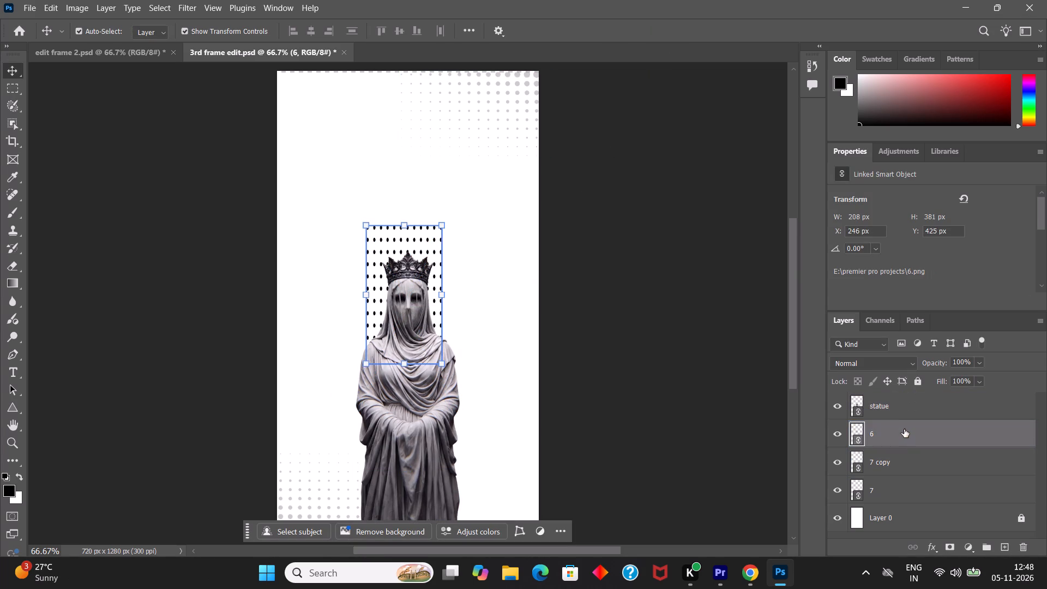
Unlock Layer 0 and align the layer 6 dot grid to its horizontal centre.
left_click(1025, 521)
scroll(940, 486, "down", 4)
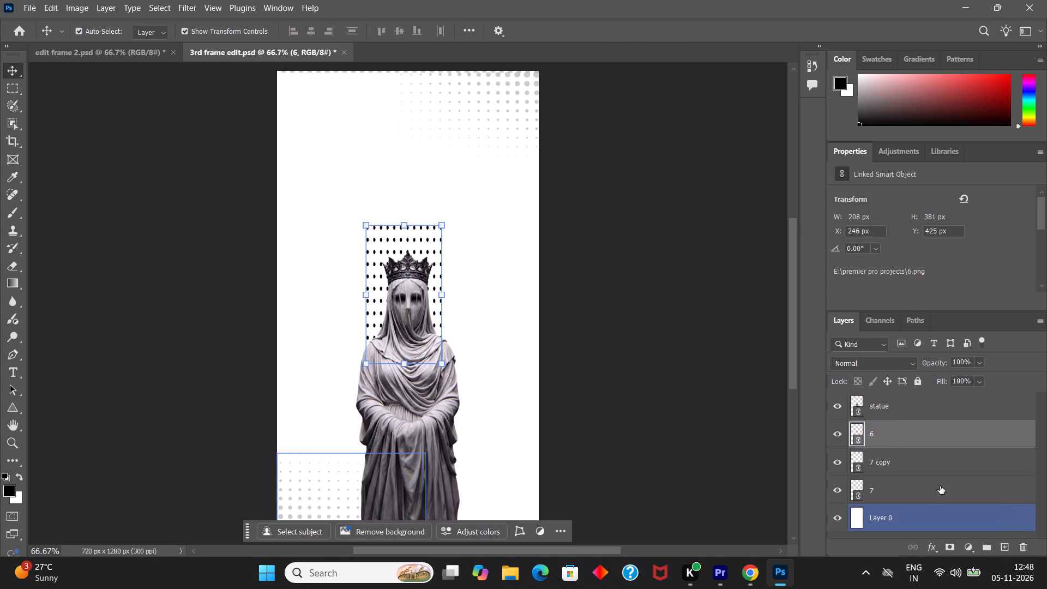
left_click(924, 519, "ctrl")
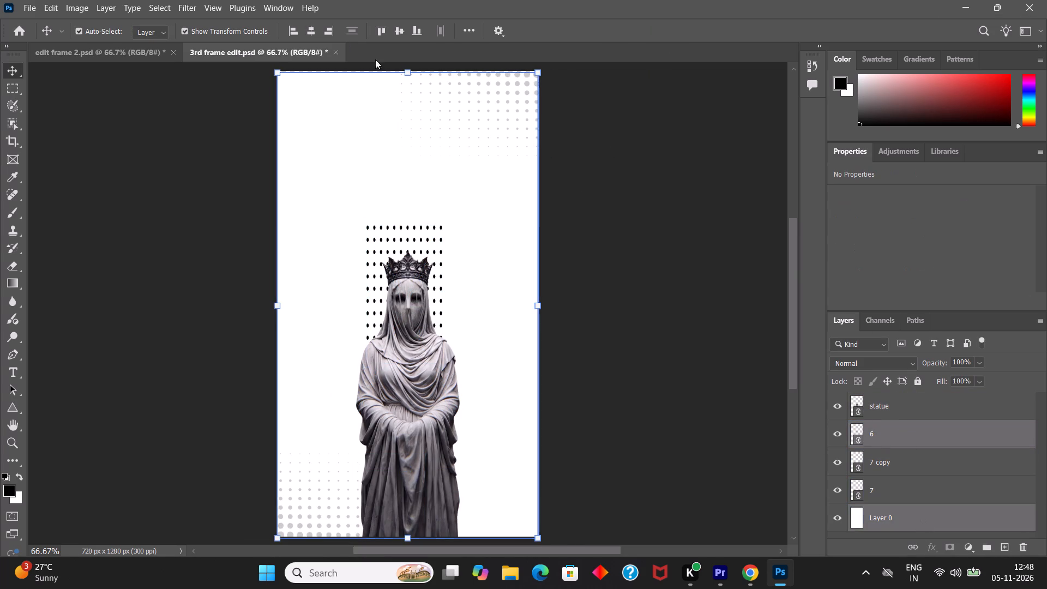
left_click(310, 26)
left_click(634, 178)
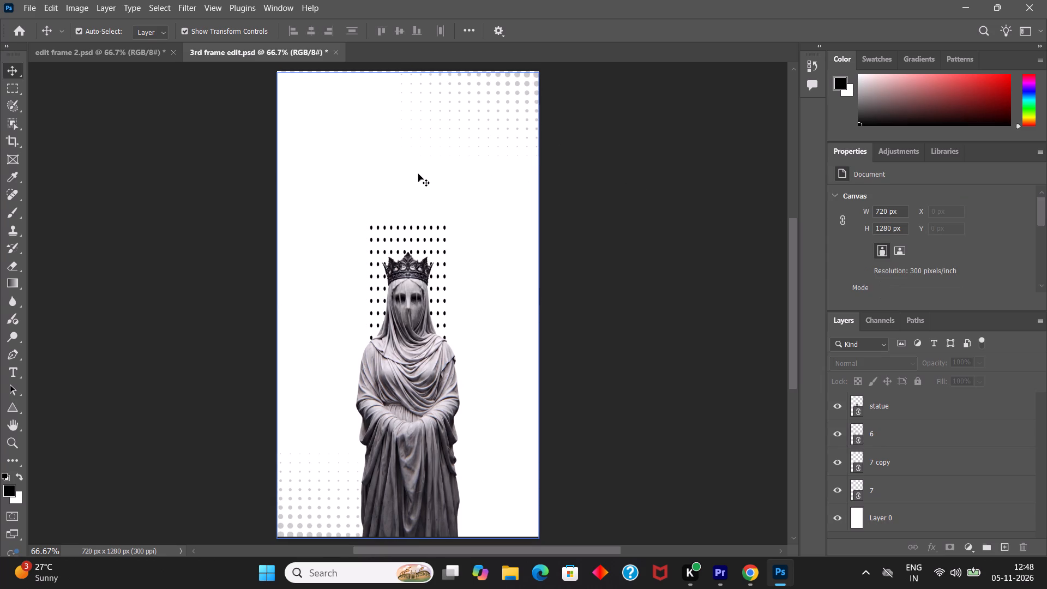
Set layer 6's opacity to 20%.
left_click(893, 434)
key("2")
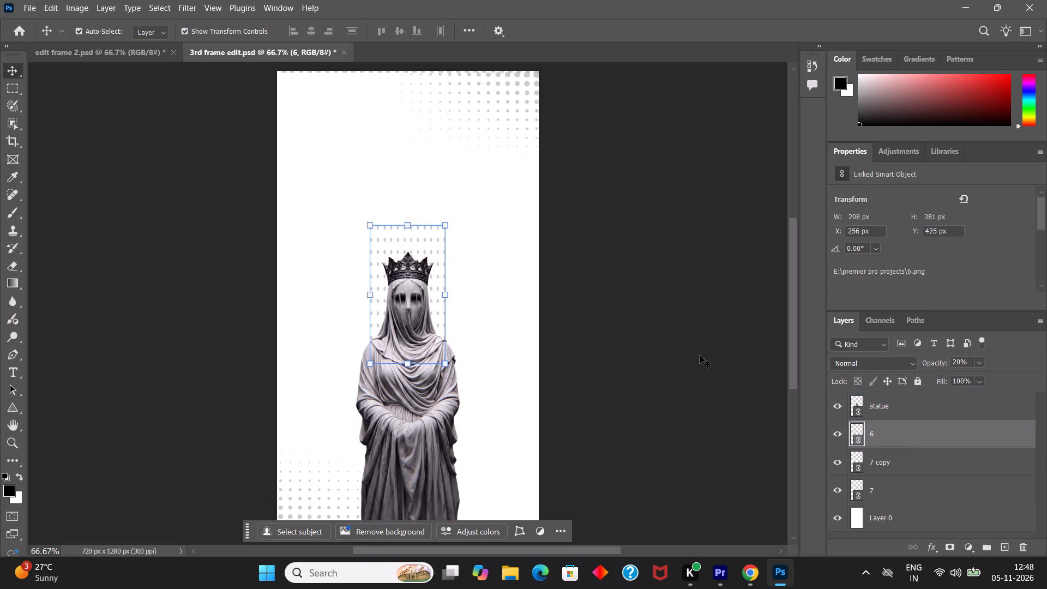
left_click(700, 356)
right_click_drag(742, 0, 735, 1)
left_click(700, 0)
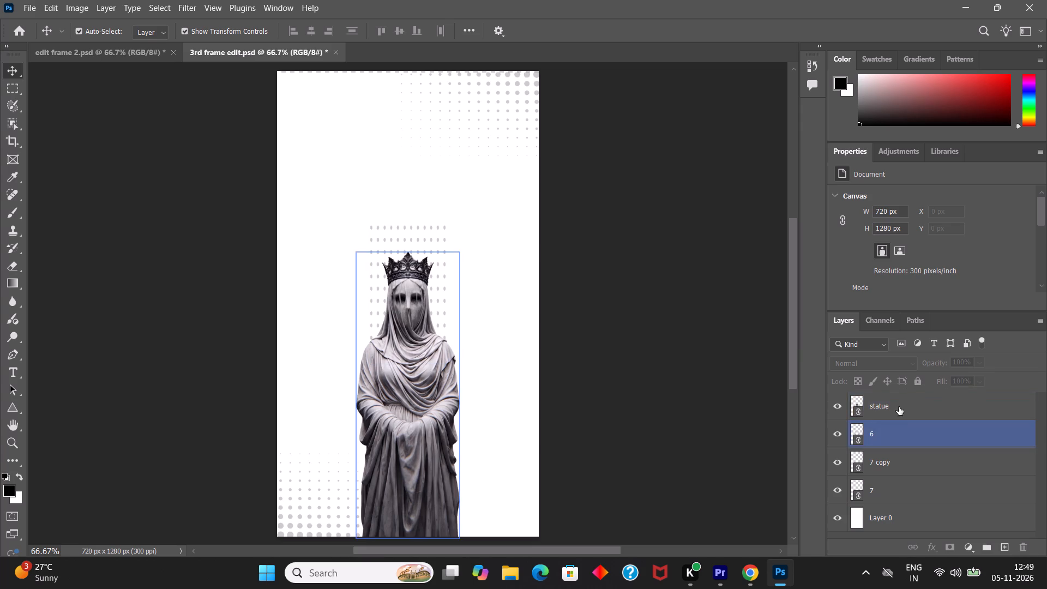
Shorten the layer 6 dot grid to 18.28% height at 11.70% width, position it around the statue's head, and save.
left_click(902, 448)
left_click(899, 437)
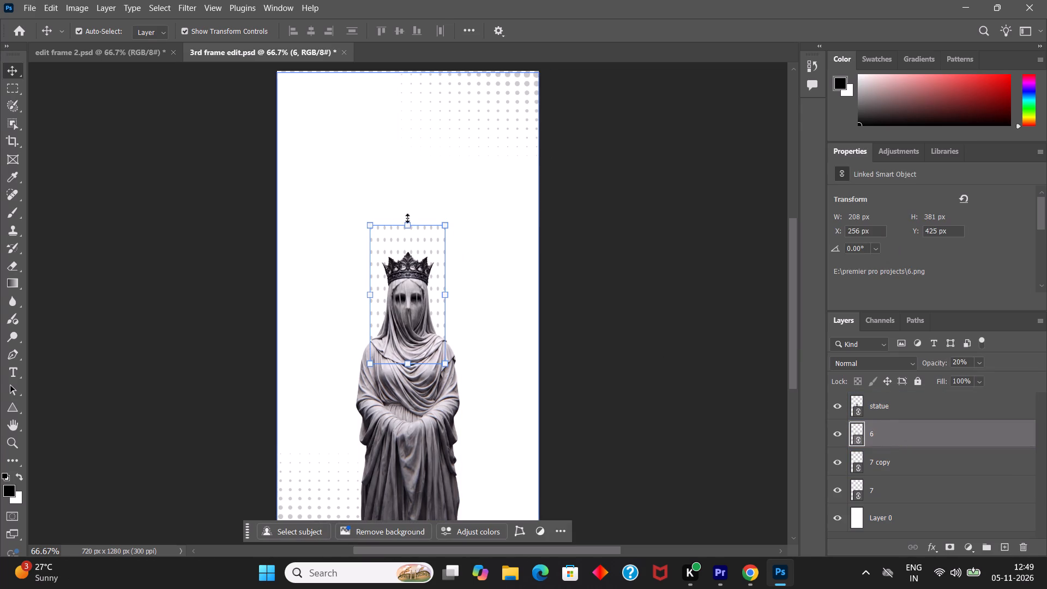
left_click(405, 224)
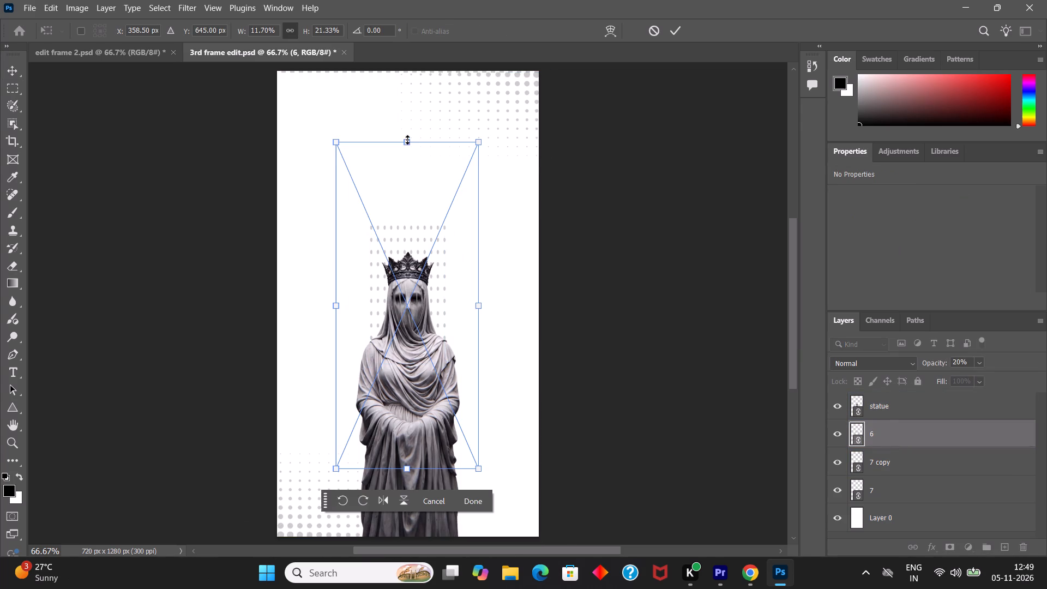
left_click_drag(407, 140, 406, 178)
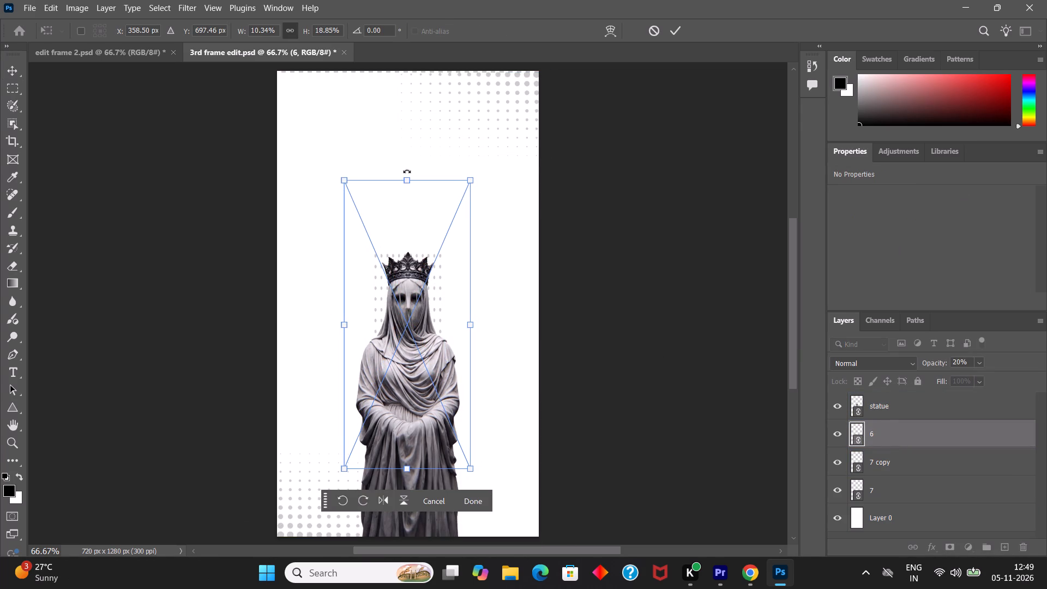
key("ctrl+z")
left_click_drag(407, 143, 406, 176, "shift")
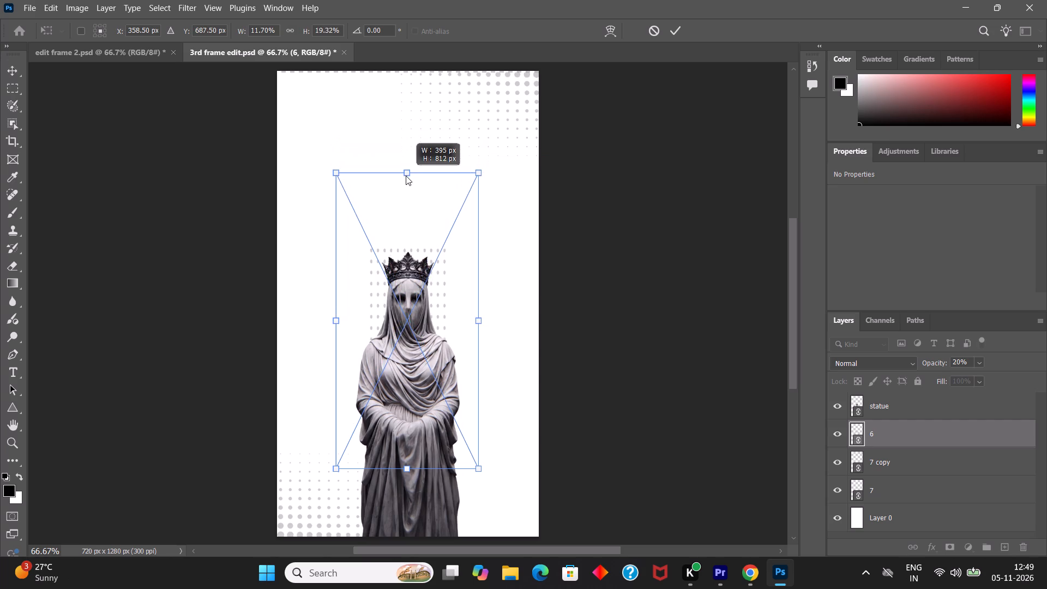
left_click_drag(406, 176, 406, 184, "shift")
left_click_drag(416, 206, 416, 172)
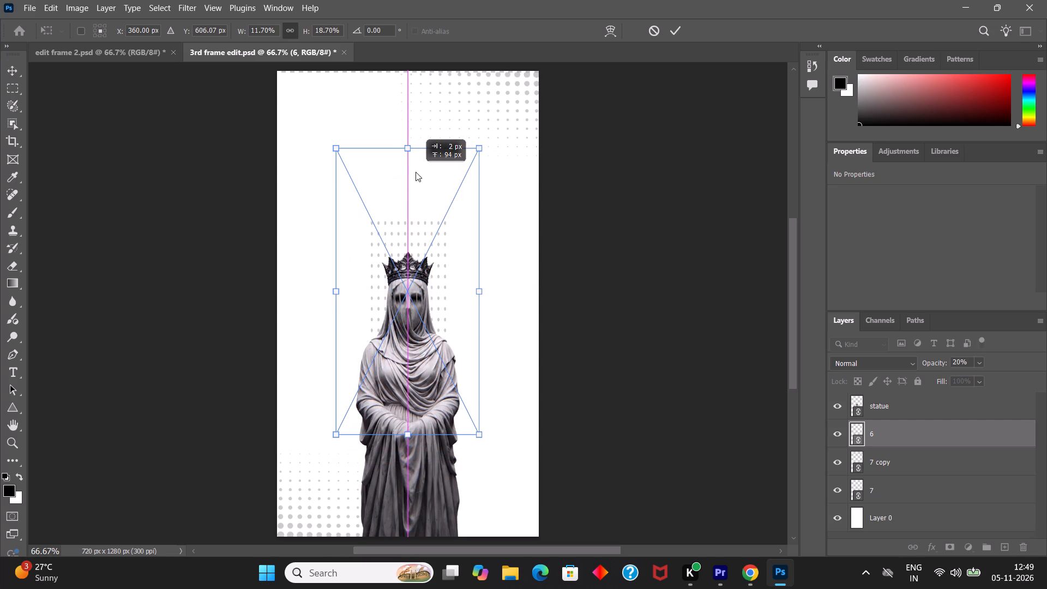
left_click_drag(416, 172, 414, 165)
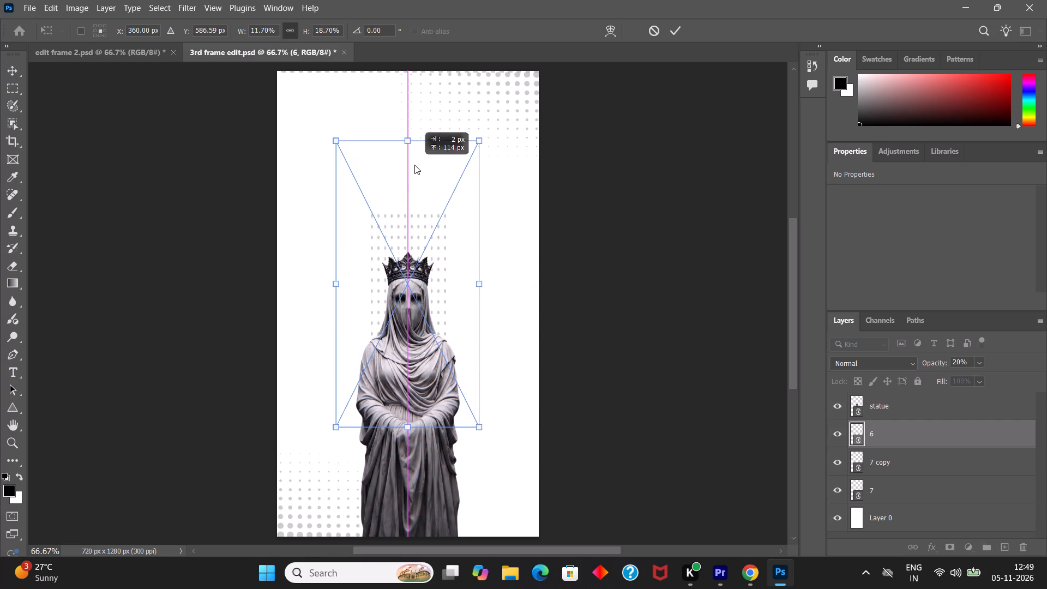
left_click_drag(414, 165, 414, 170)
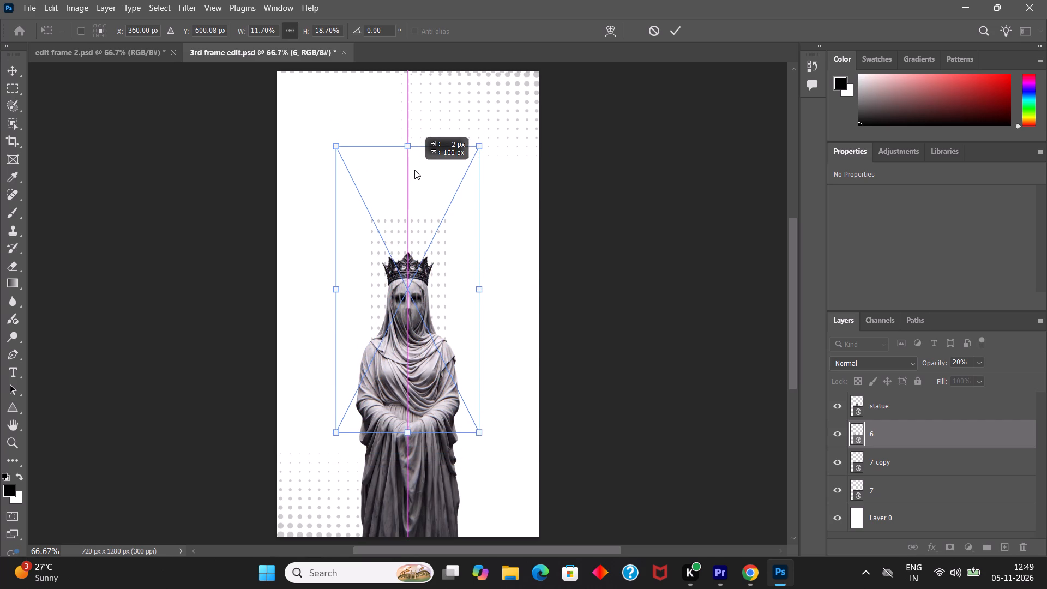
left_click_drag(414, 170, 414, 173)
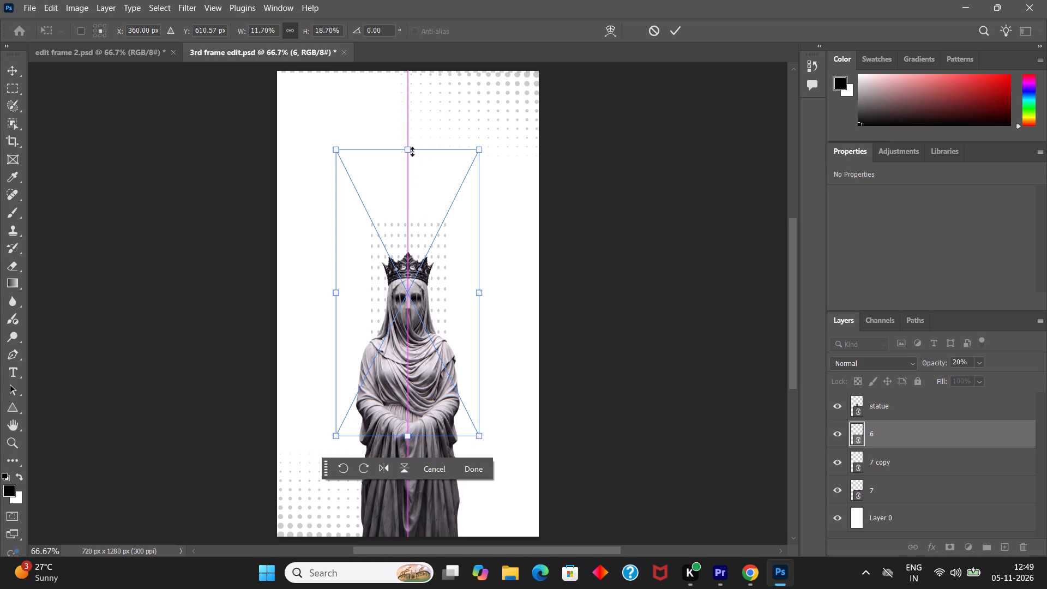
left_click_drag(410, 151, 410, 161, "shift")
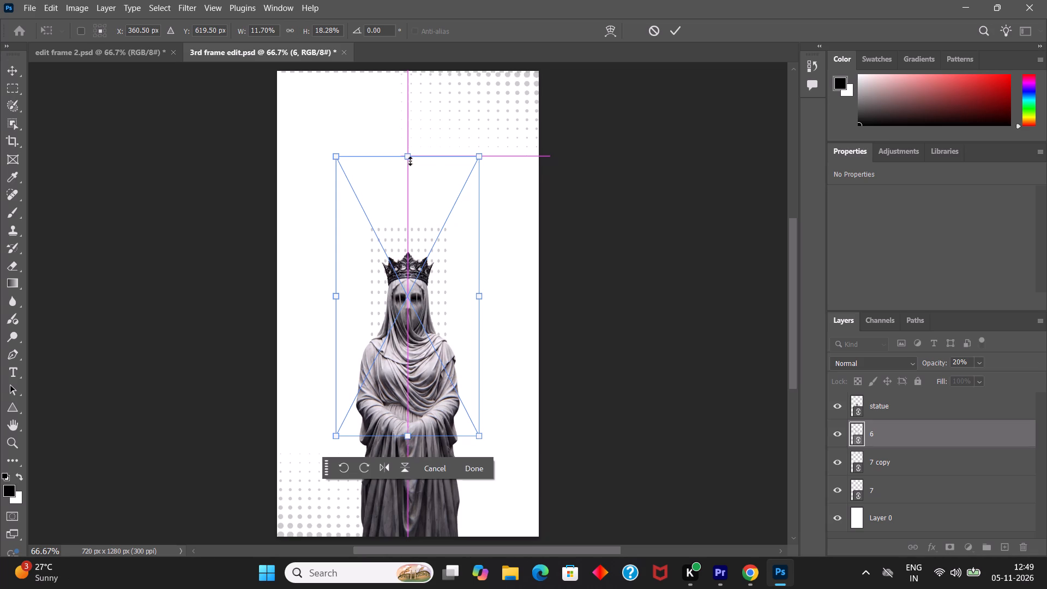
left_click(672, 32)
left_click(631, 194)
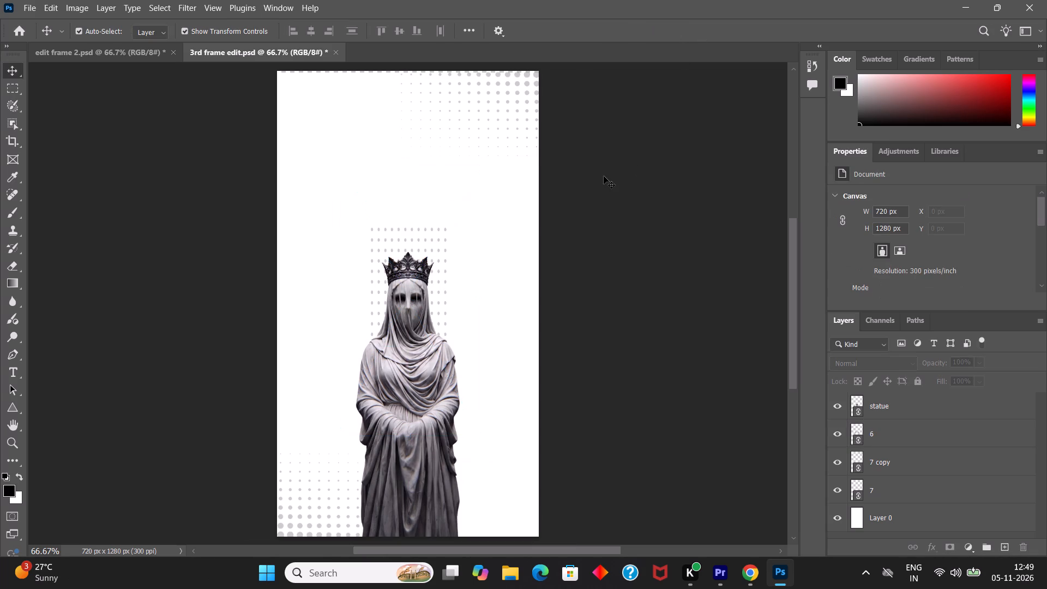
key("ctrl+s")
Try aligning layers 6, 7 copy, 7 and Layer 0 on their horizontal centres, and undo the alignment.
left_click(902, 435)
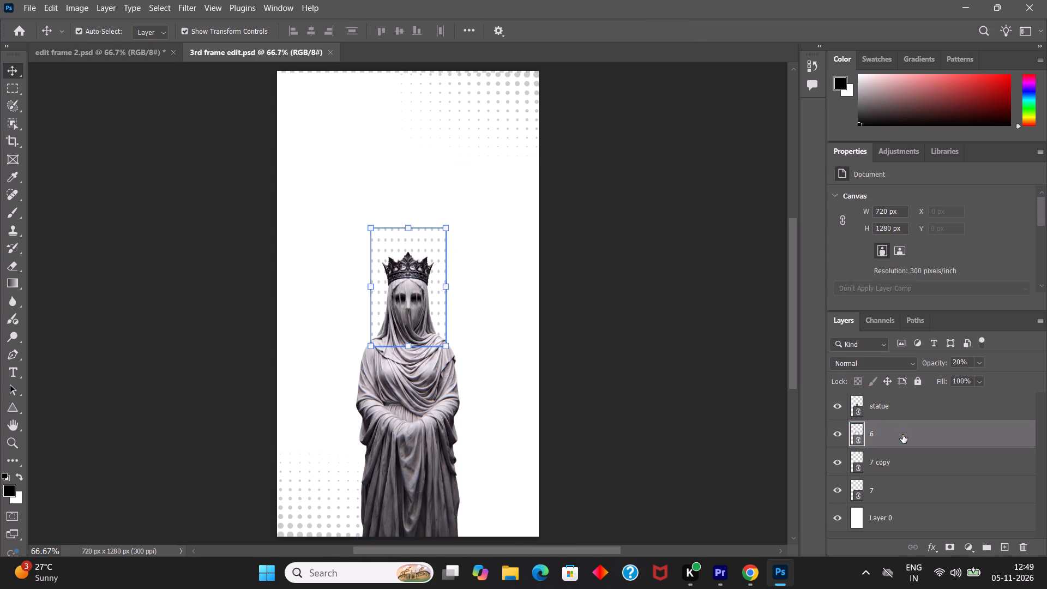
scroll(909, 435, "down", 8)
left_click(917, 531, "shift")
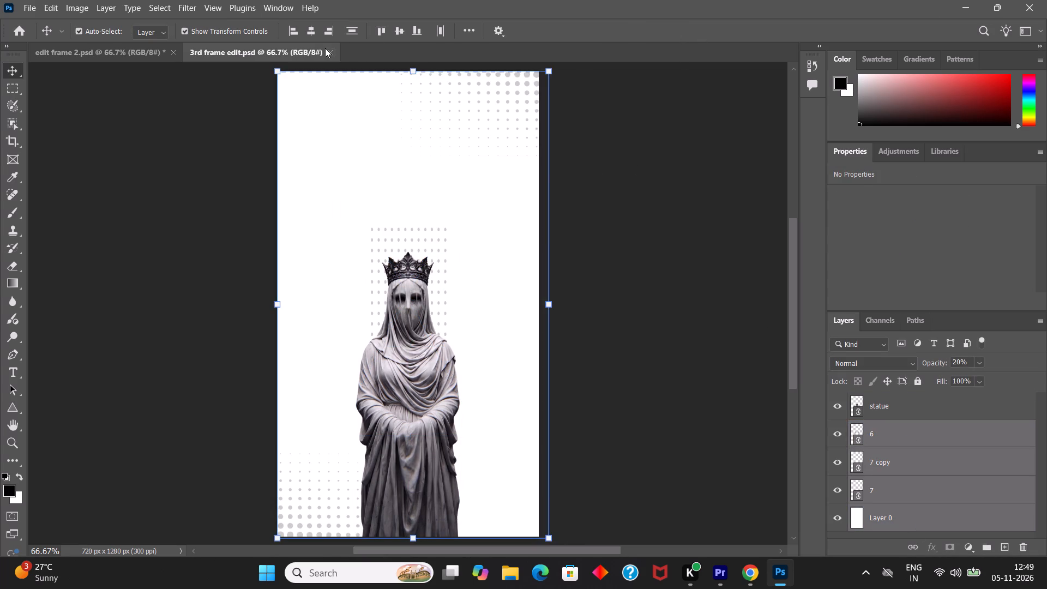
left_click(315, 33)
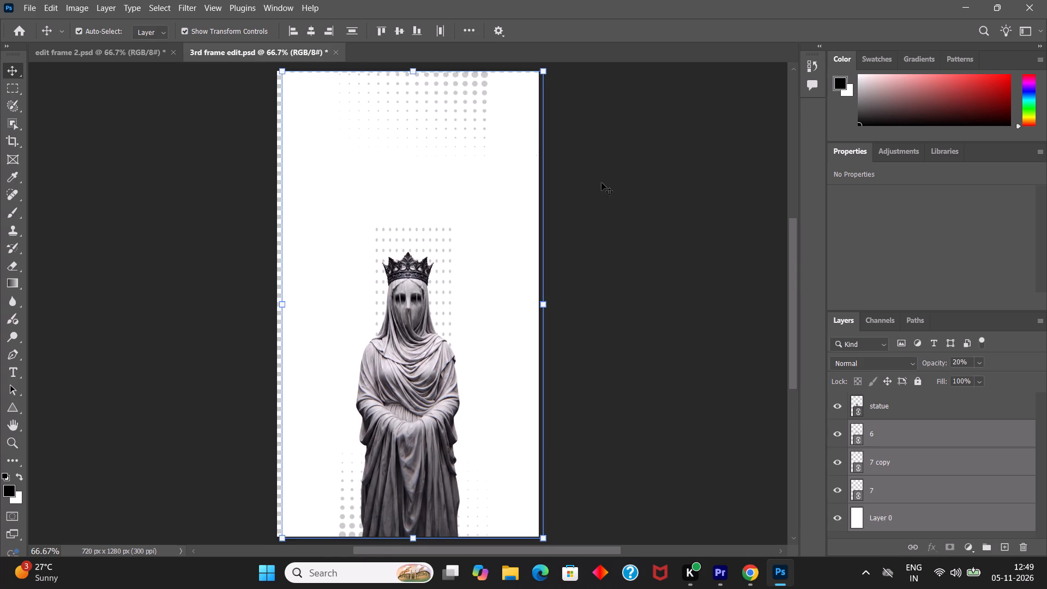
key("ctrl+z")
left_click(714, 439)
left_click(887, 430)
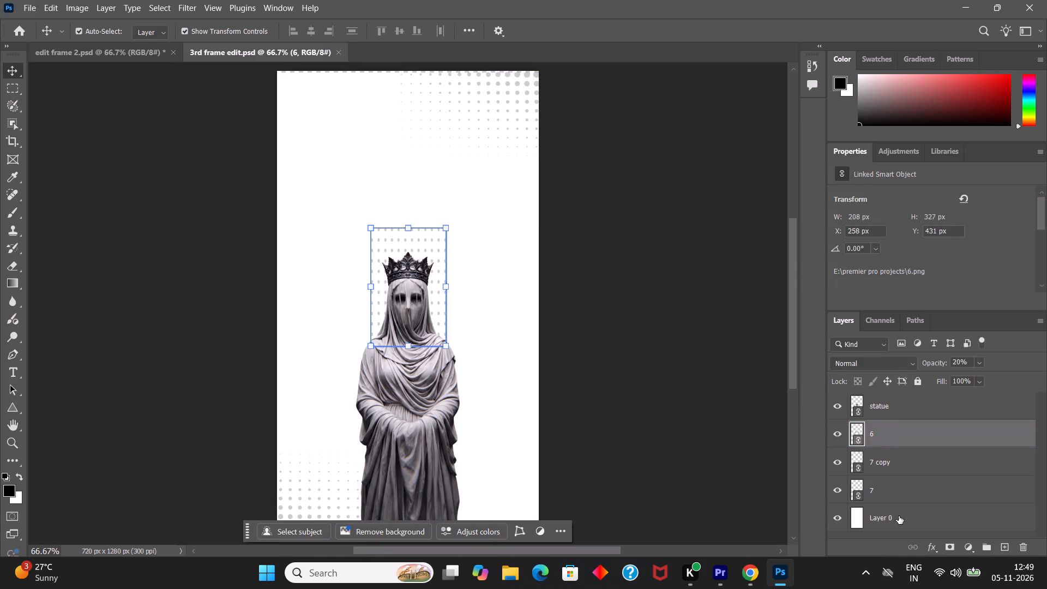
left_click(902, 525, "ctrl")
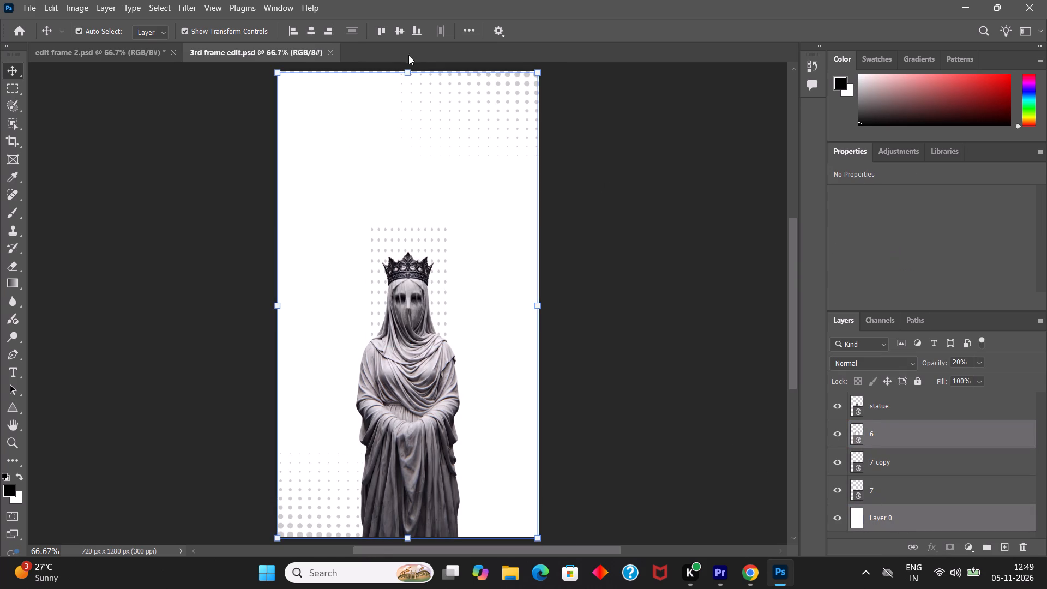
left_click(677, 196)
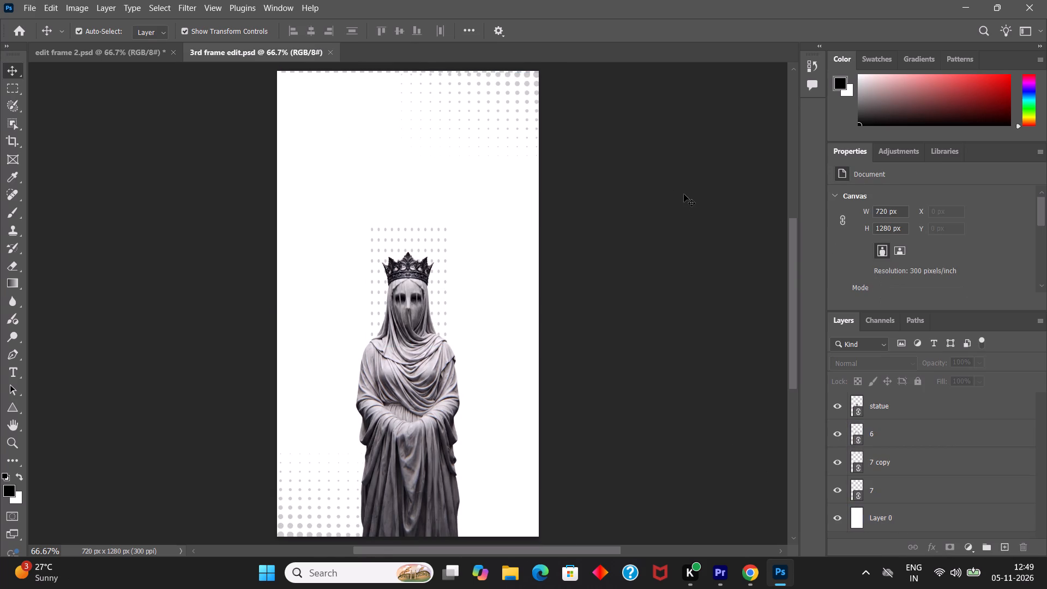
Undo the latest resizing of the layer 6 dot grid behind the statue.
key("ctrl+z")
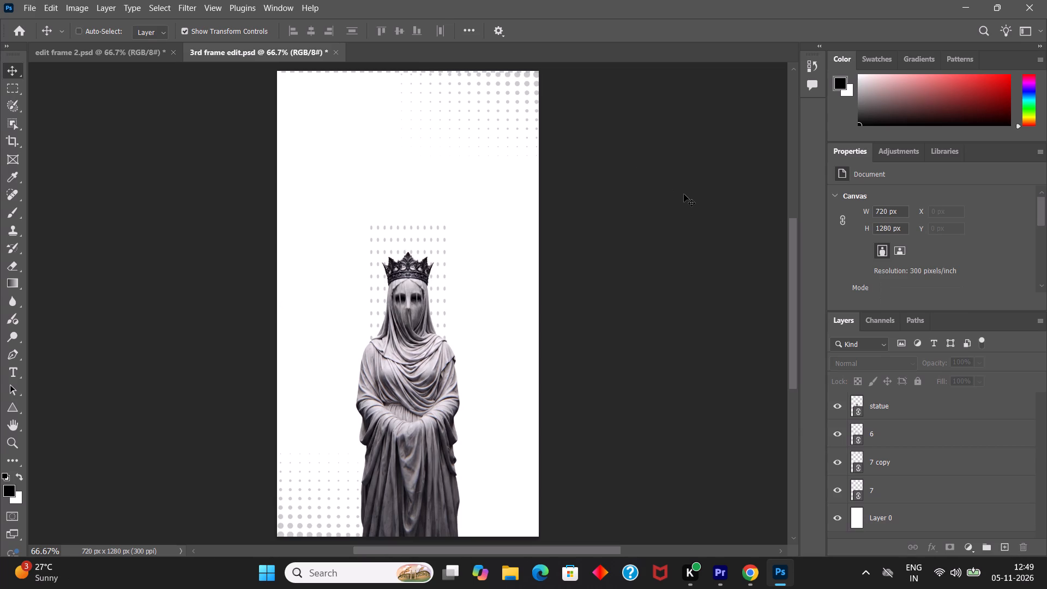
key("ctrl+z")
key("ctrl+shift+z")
Scale the white Layer 0 to 100.39% so it reaches the canvas's top edge.
left_click(942, 516)
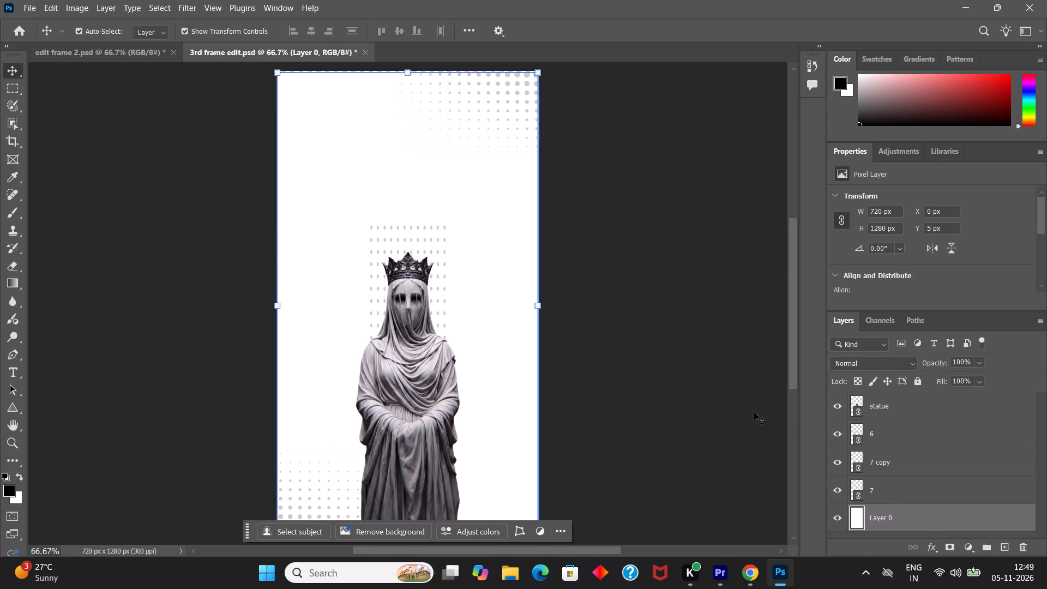
left_click(410, 71)
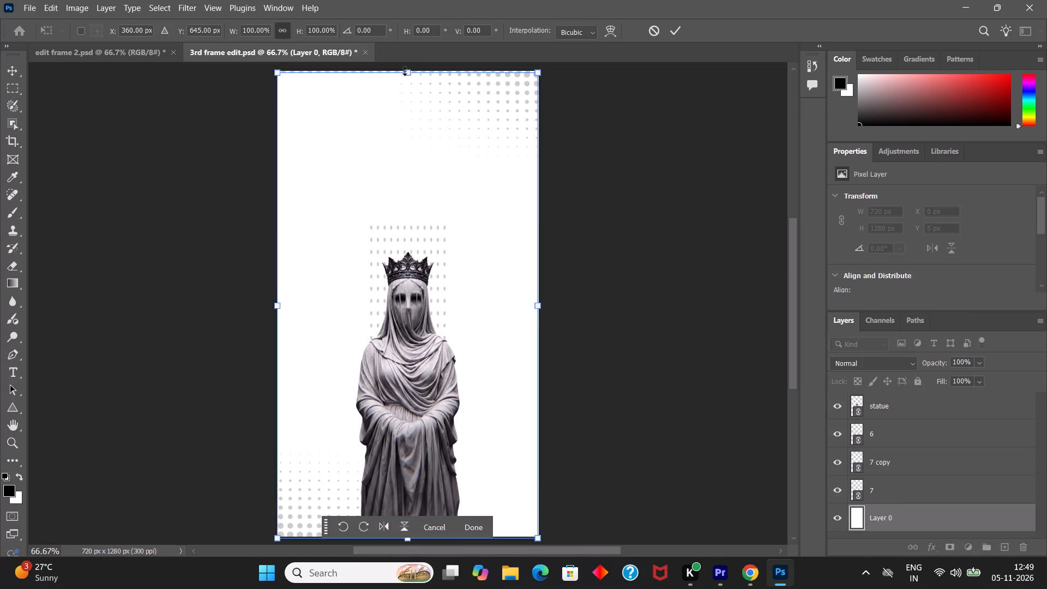
left_click(406, 73)
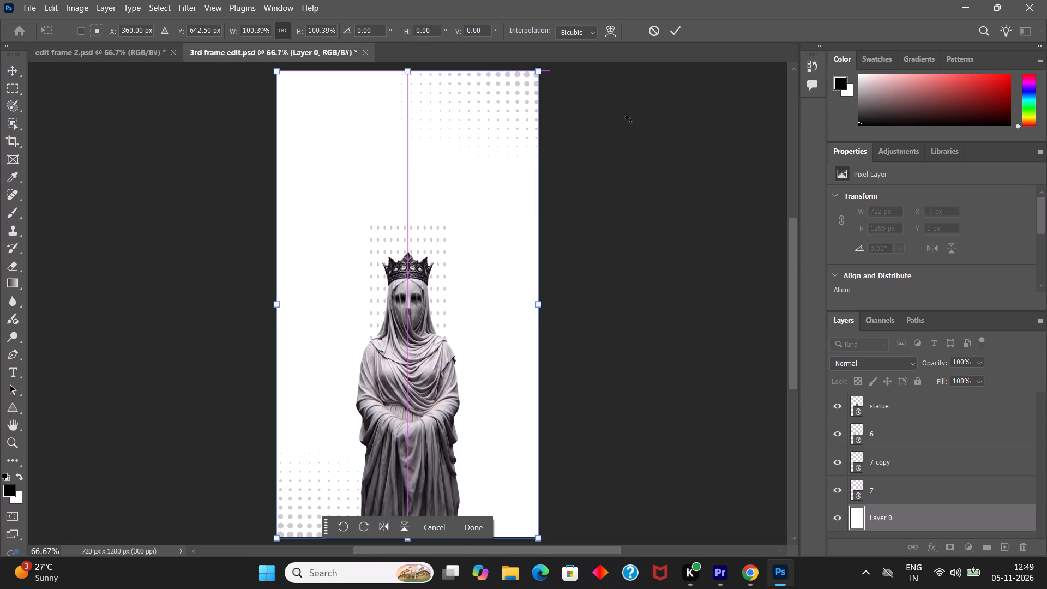
left_click(677, 32)
left_click(648, 185)
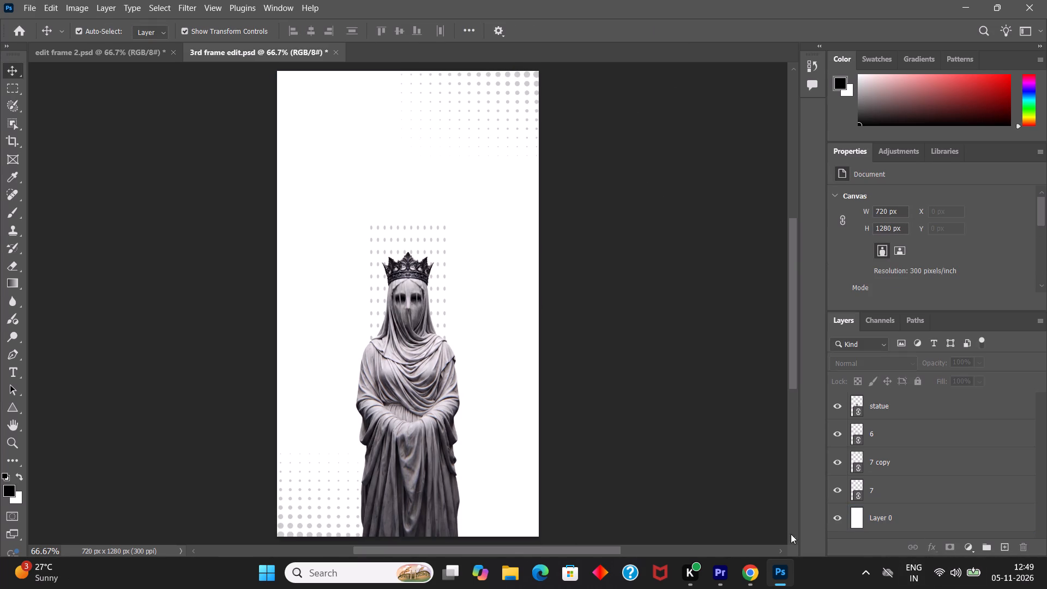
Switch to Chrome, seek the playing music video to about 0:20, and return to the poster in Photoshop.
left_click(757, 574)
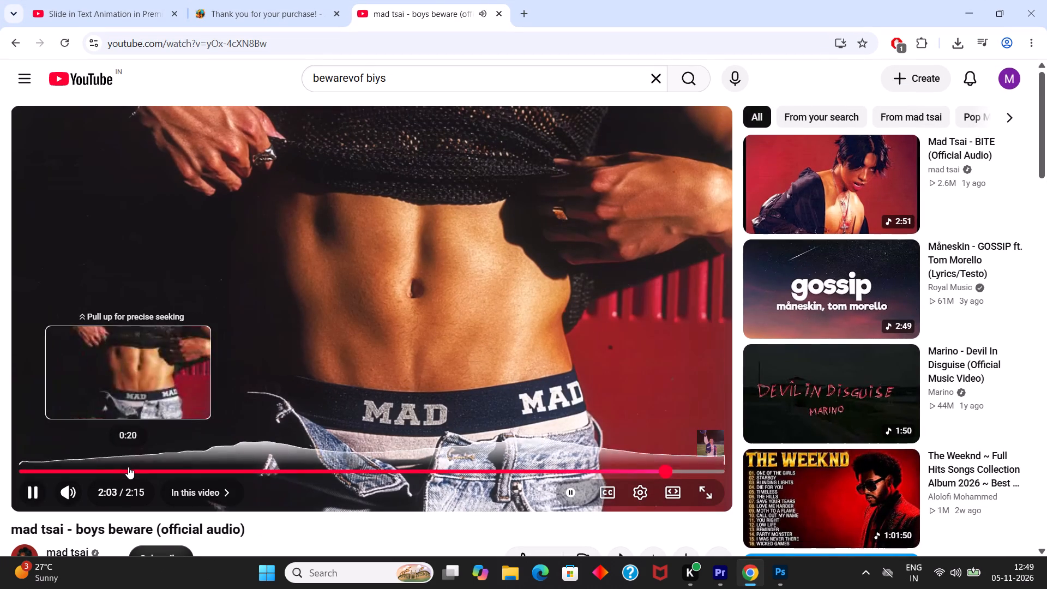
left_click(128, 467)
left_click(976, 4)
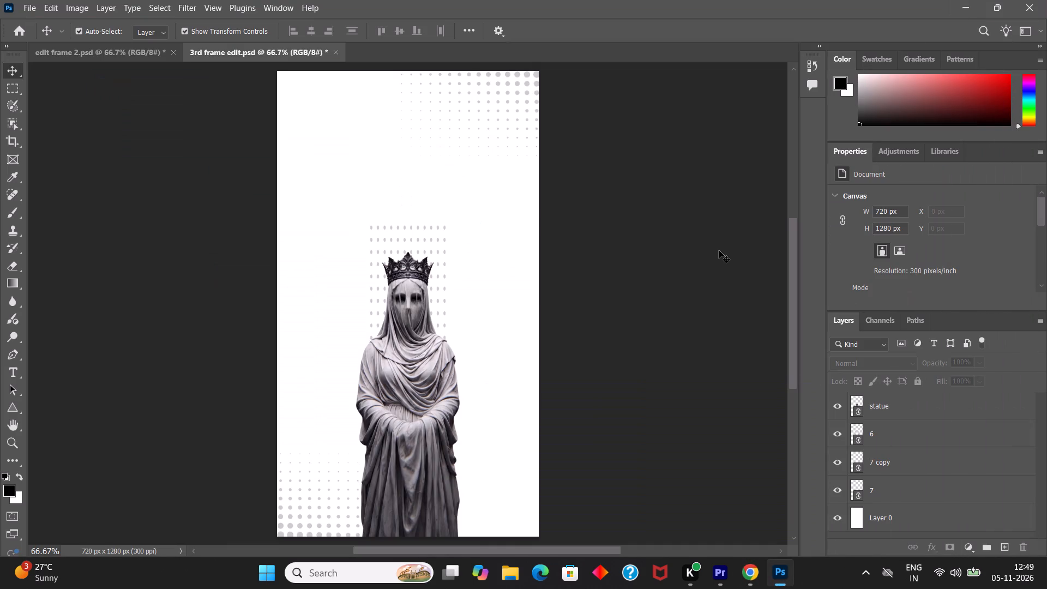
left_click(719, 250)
Align layer 6 and Layer 0 on their horizontal centres and save 3rd frame edit.psd.
left_click(886, 433)
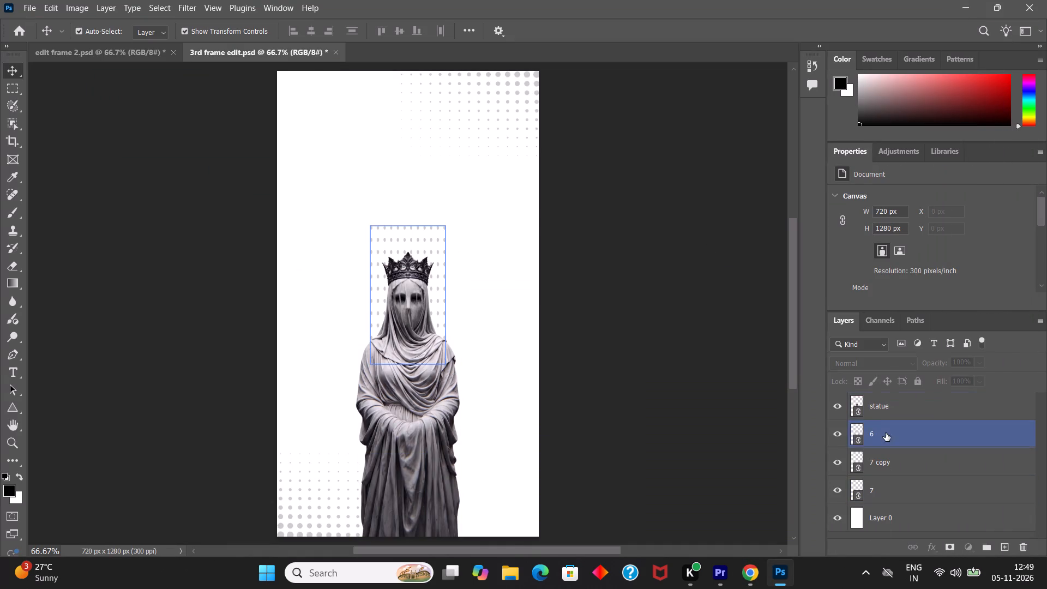
scroll(886, 435, "down", 10)
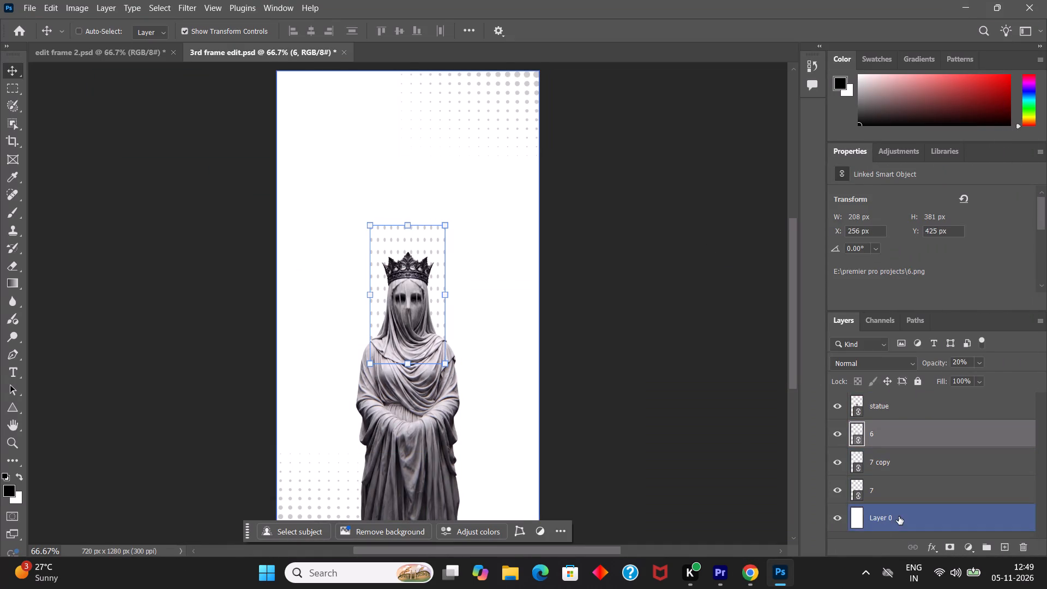
left_click(899, 516, "ctrl")
left_click(309, 28)
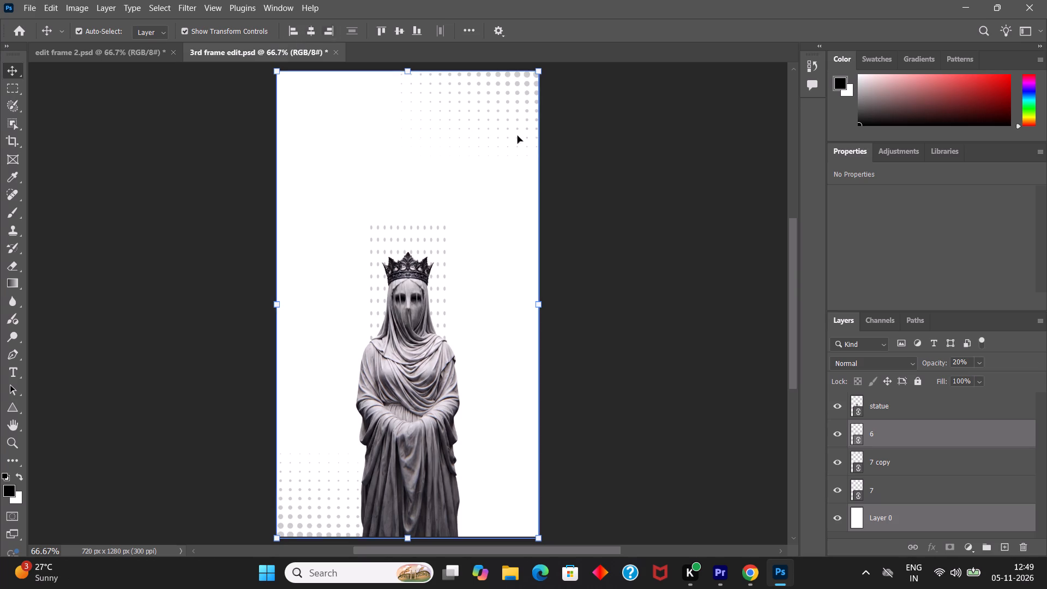
left_click(681, 176)
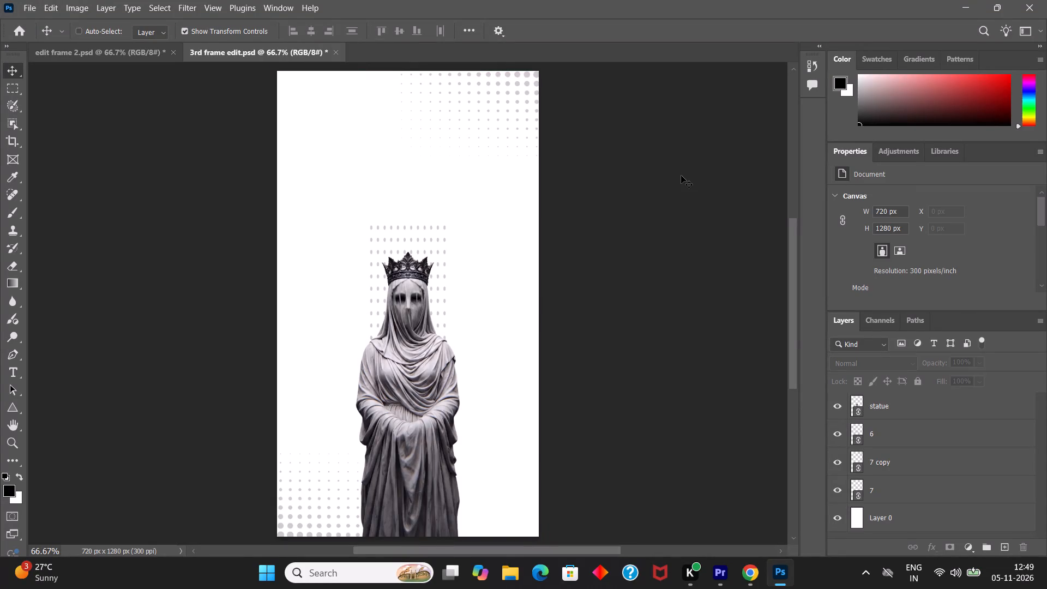
key("ctrl+s")
left_click(617, 232)
Copy the dotted lines group from edit frame 2.psd and paste it into 3rd frame edit.psd.
left_click(104, 55)
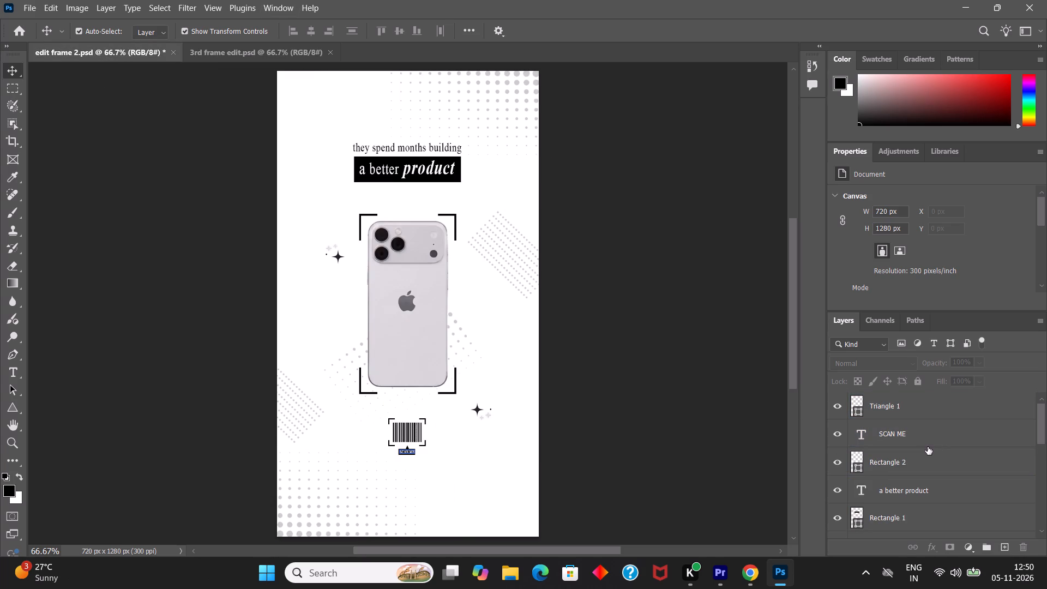
scroll(918, 465, "down", 3)
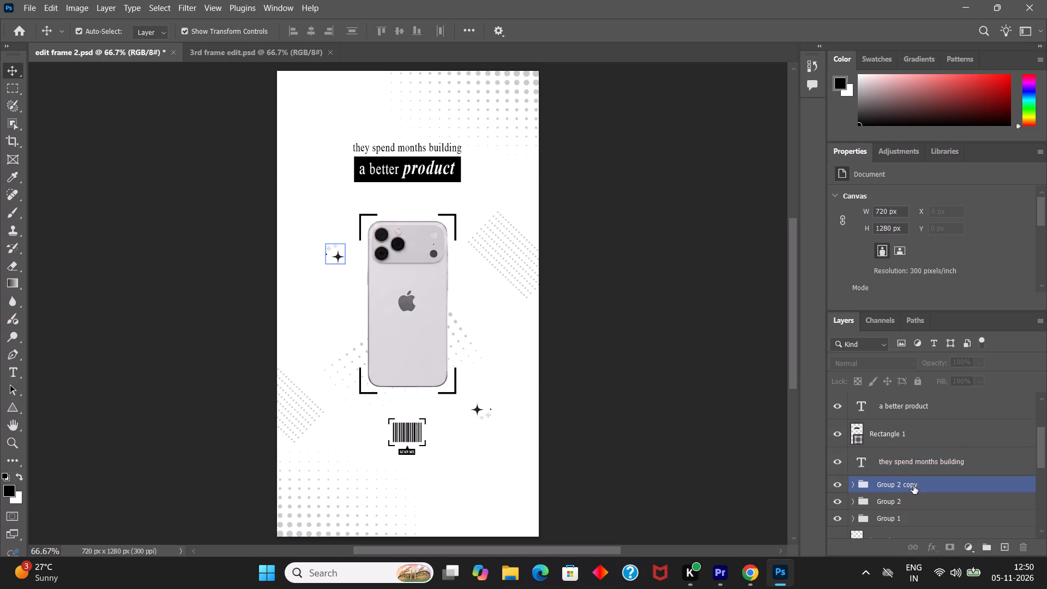
scroll(917, 465, "down", 5)
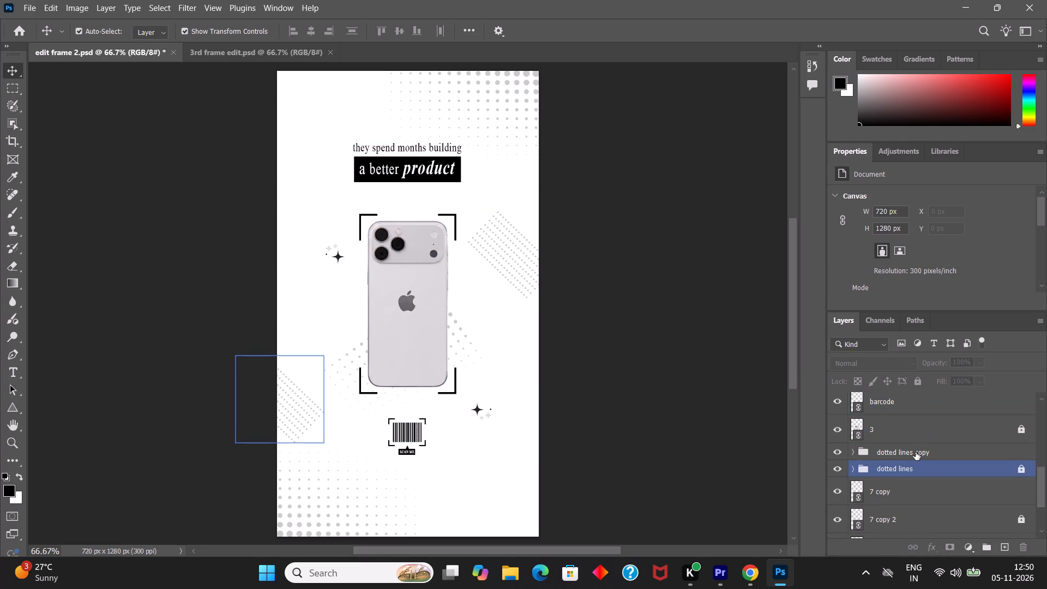
left_click(914, 470)
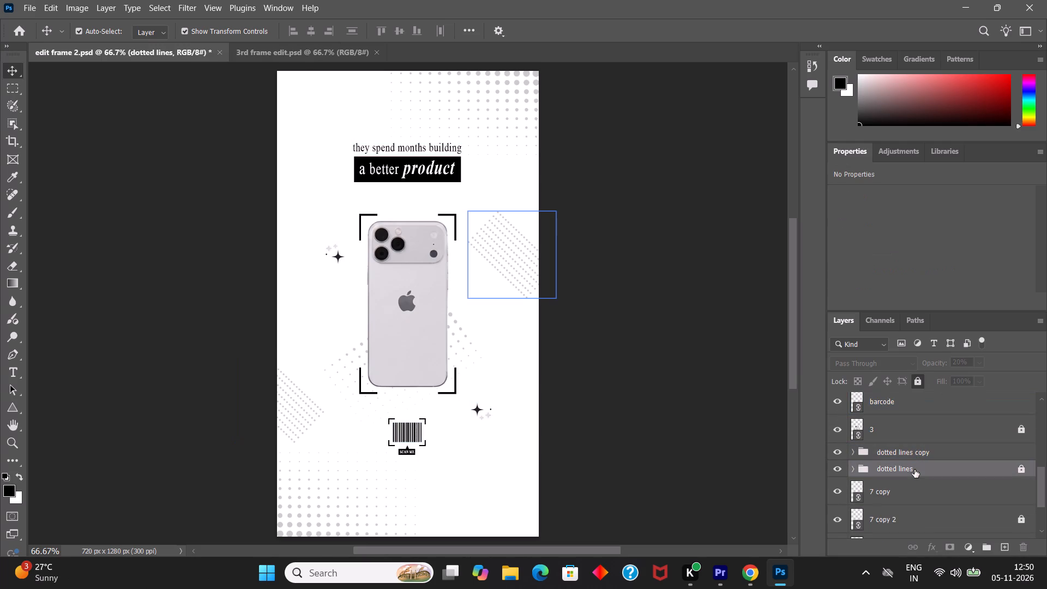
key("ctrl+c")
left_click(301, 53)
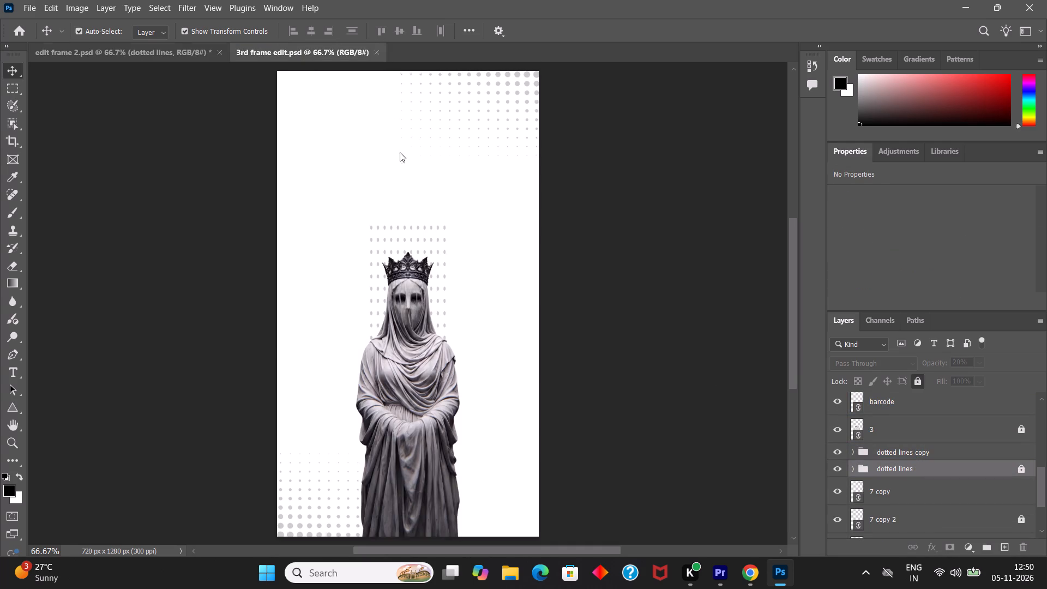
left_click(488, 309)
key("ctrl+v")
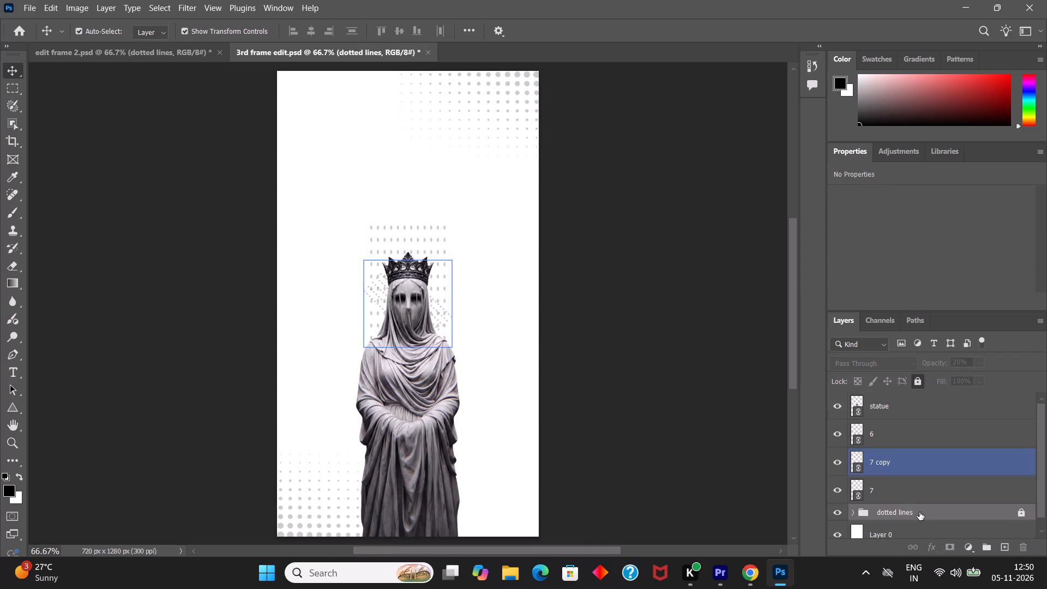
Move the dotted lines group directly below the statue layer and unlock the group.
left_click_drag(919, 512, 914, 428)
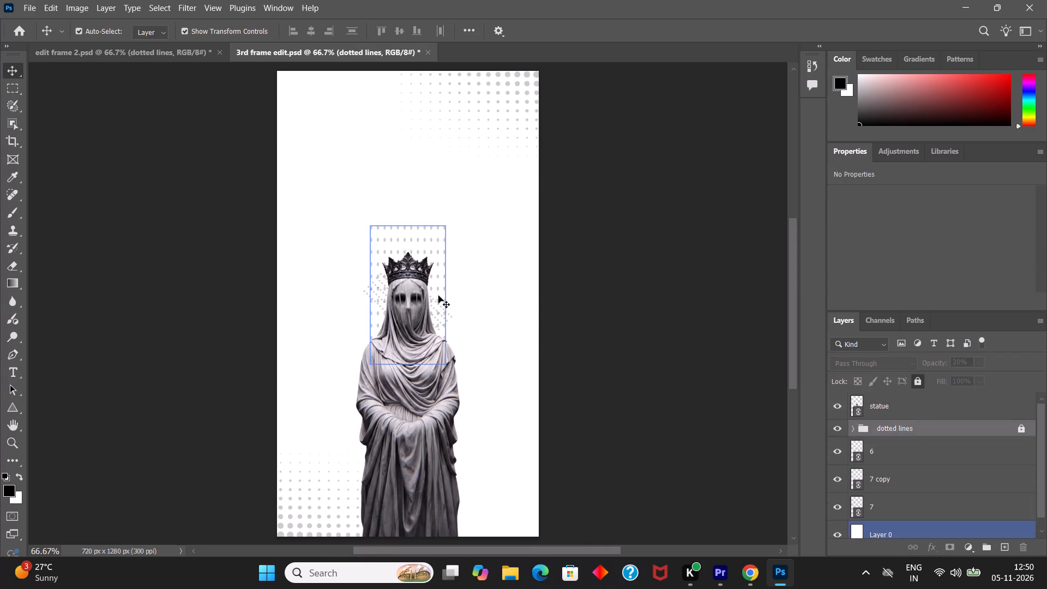
left_click(892, 429)
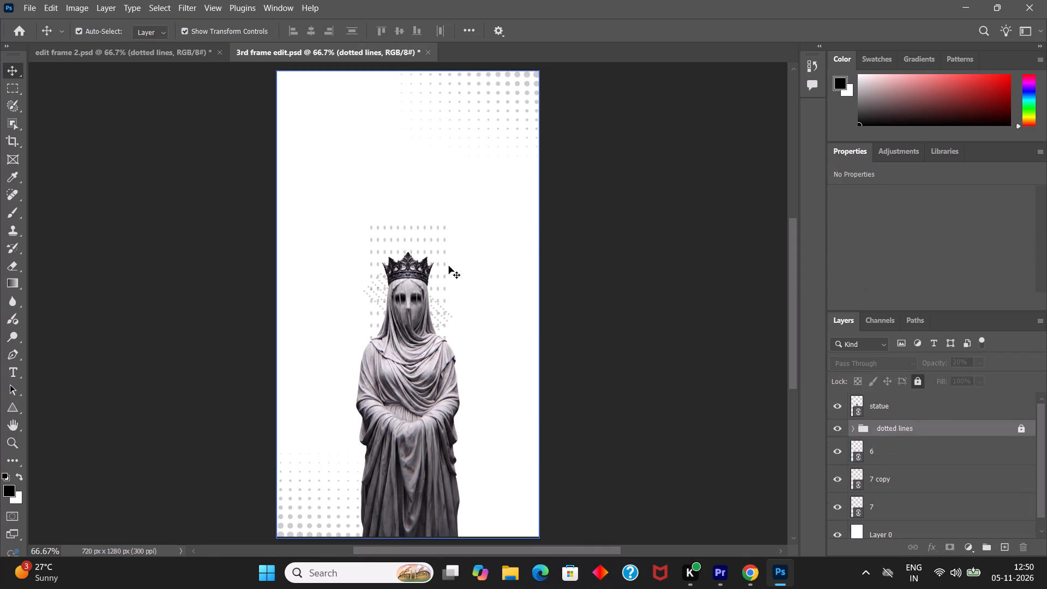
left_click(1024, 431)
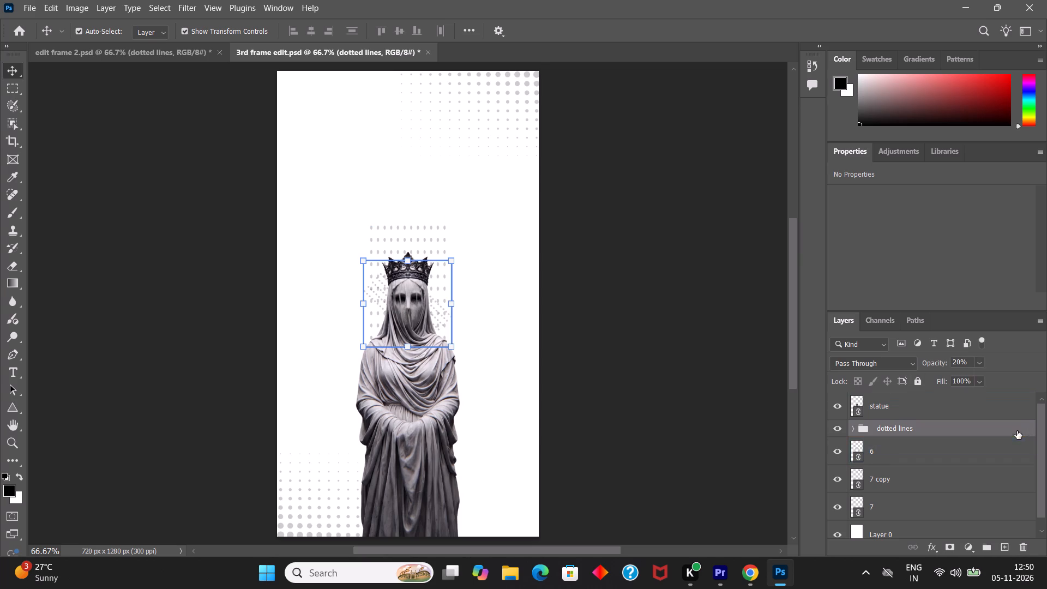
Move the dotted lines group beside the statue's head near the canvas's upper right and rotate it about 45.11° so the lines stand vertical.
key("ctrl+t")
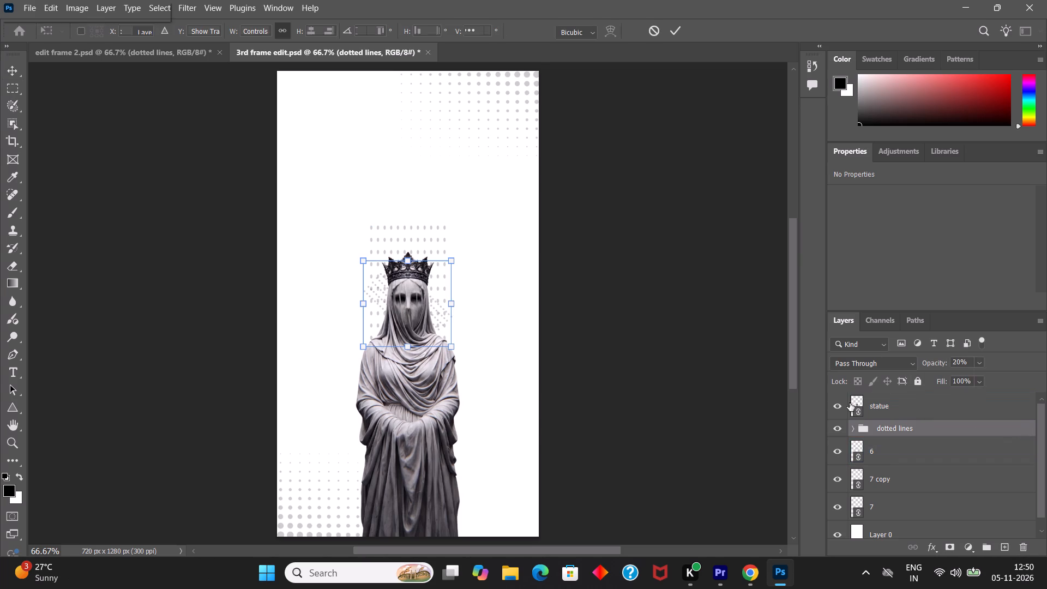
left_click_drag(437, 300, 510, 202)
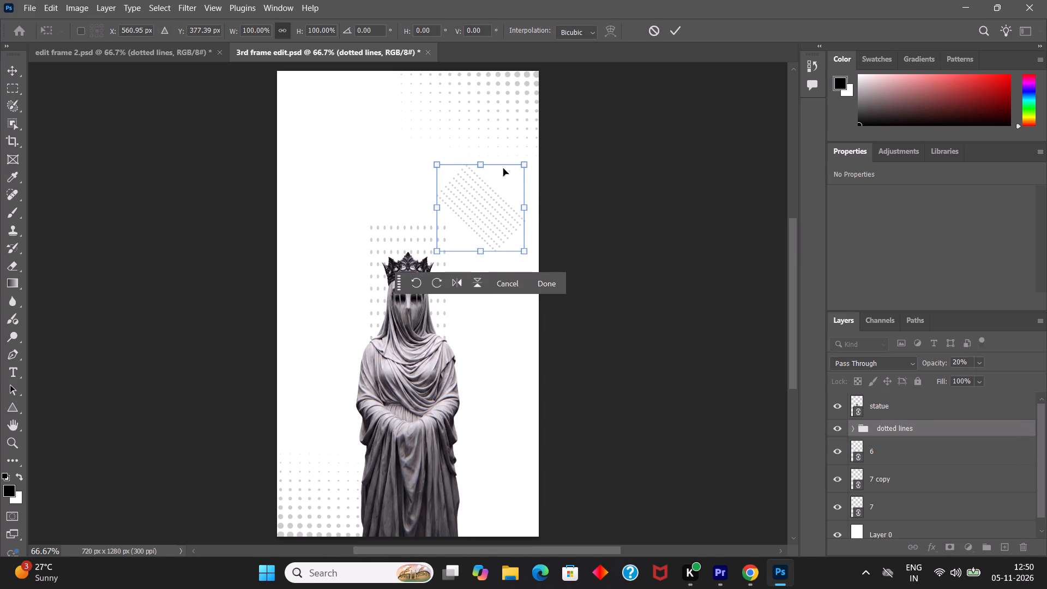
left_click_drag(527, 154, 543, 169)
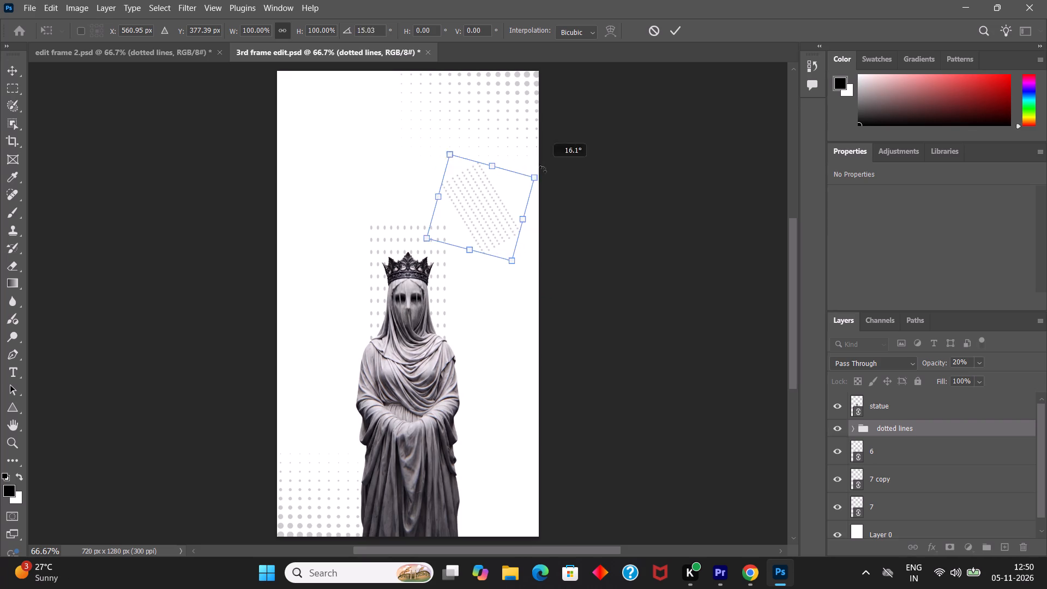
left_click_drag(543, 169, 550, 201)
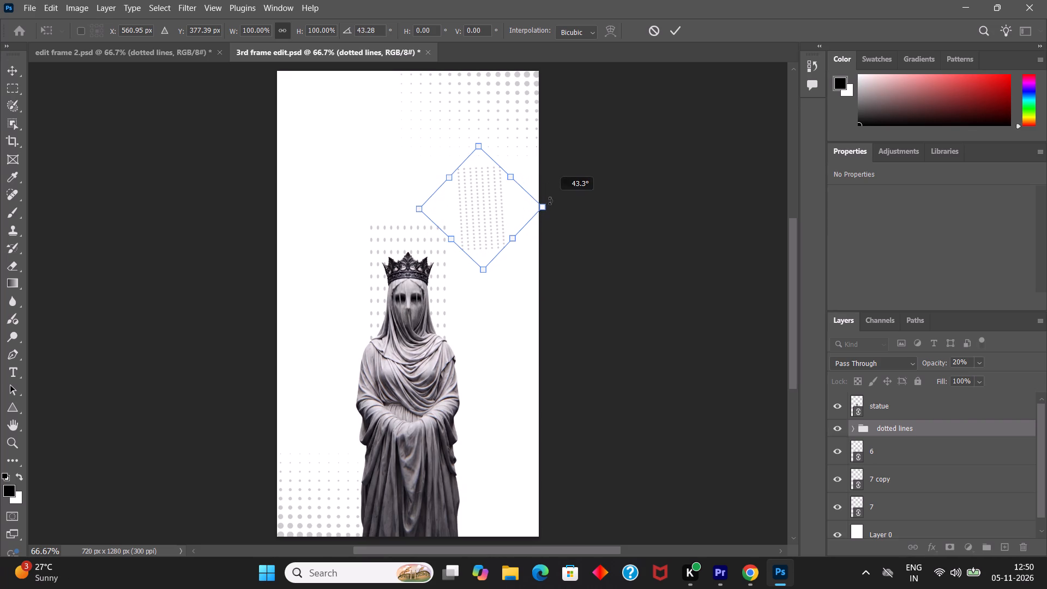
left_click_drag(550, 201, 550, 208)
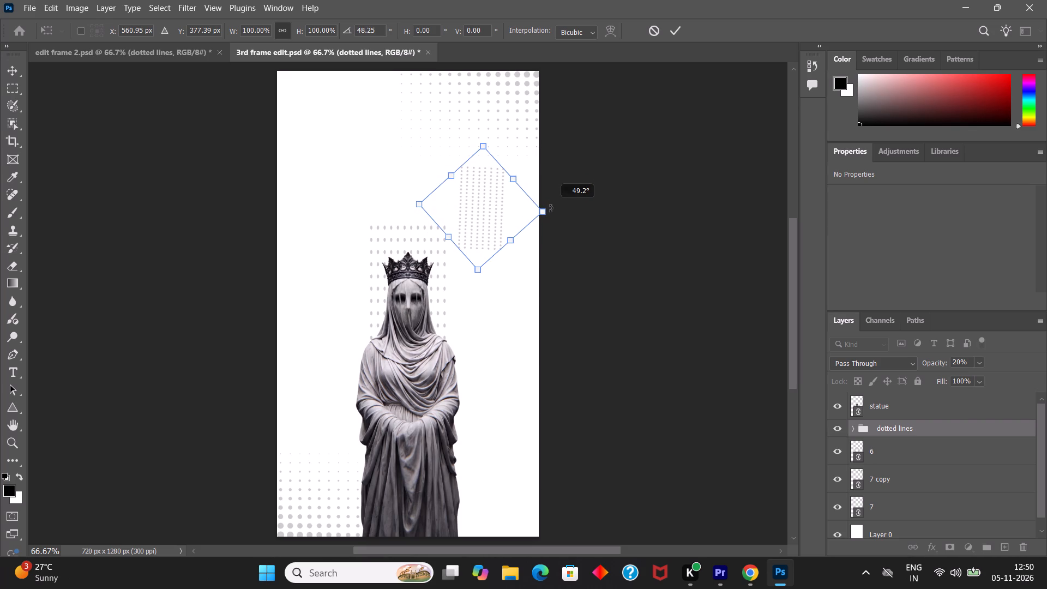
left_click_drag(550, 208, 550, 202)
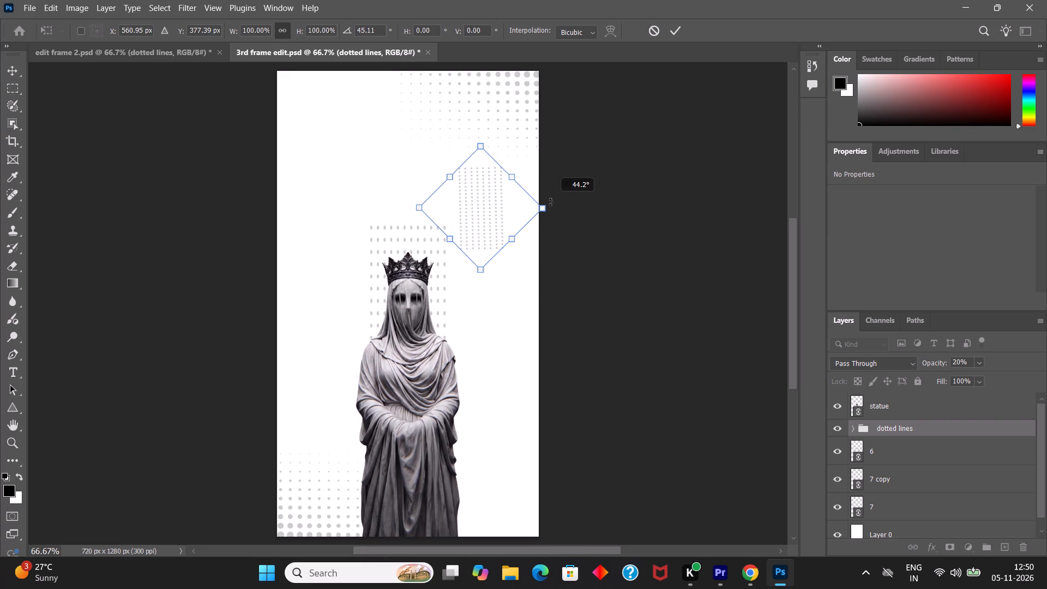
left_click_drag(550, 202, 550, 203)
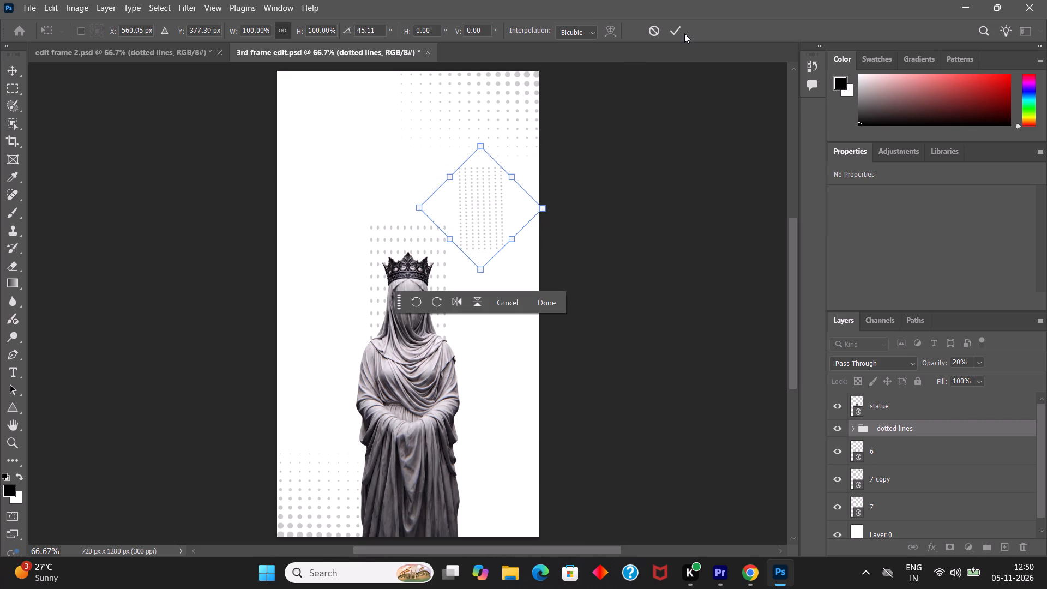
left_click(683, 33)
Delete layer 6, the dot grid behind the statue's head.
left_click(894, 448)
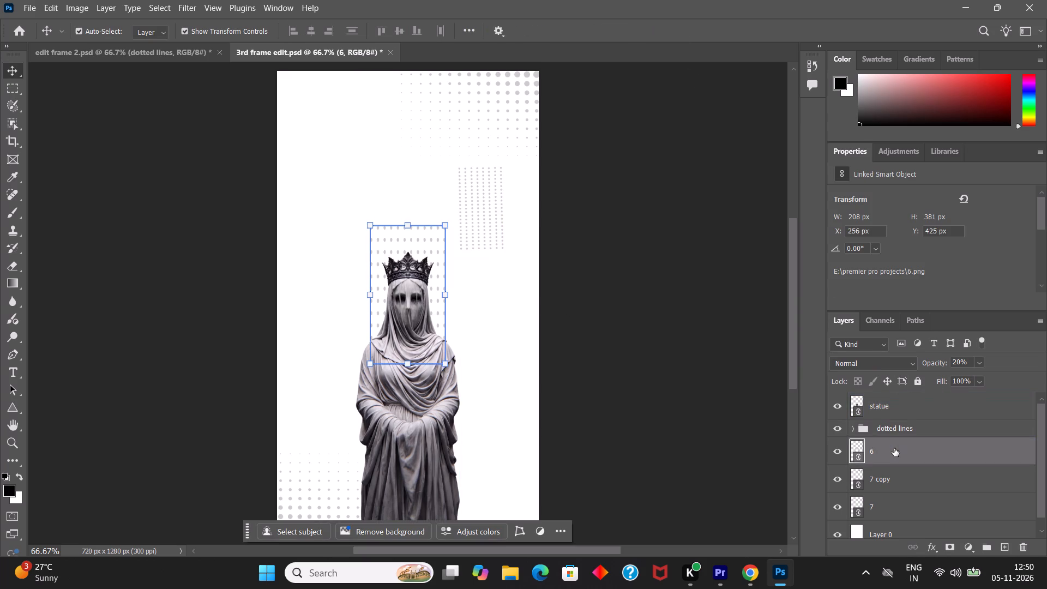
key("Delete")
Scale the dotted lines group to about 168.85% wide and 151.69% high, centred behind the statue's head at about X 359.5, Y 620 px.
left_click(900, 428)
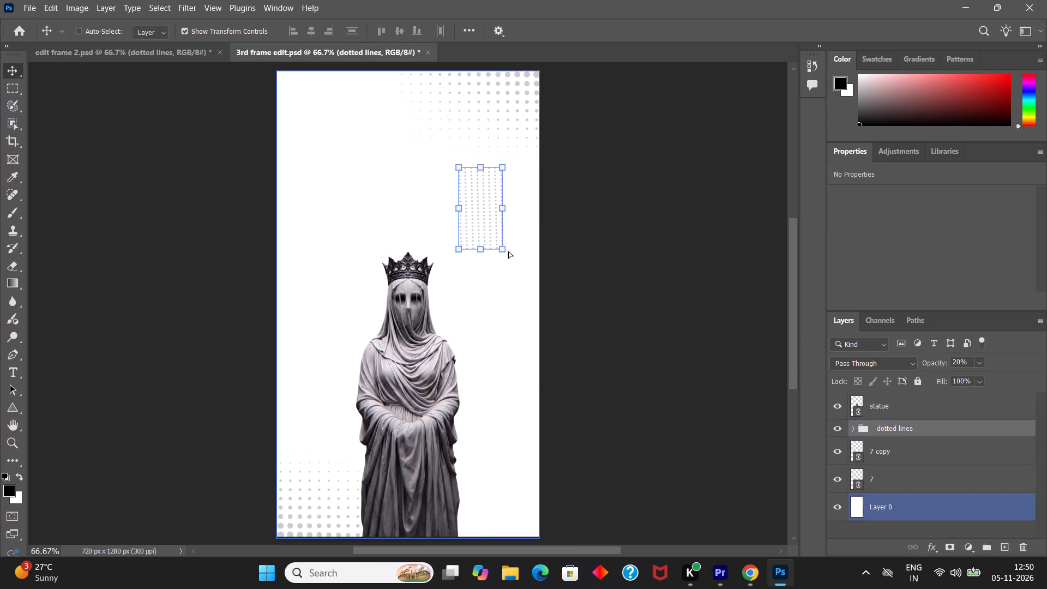
key("ctrl+t")
left_click_drag(506, 249, 538, 305)
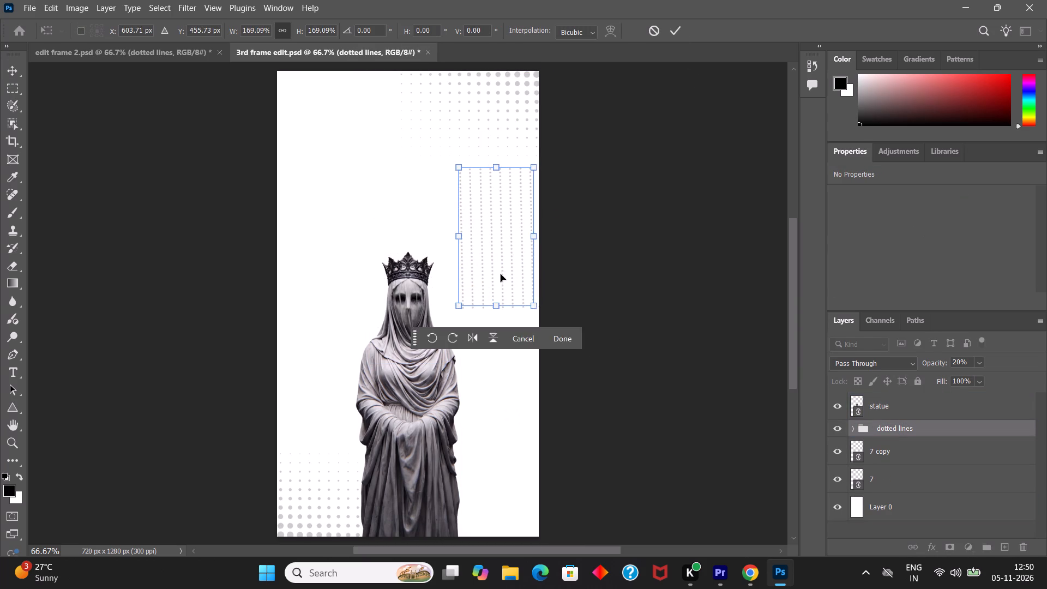
left_click_drag(490, 256, 403, 298)
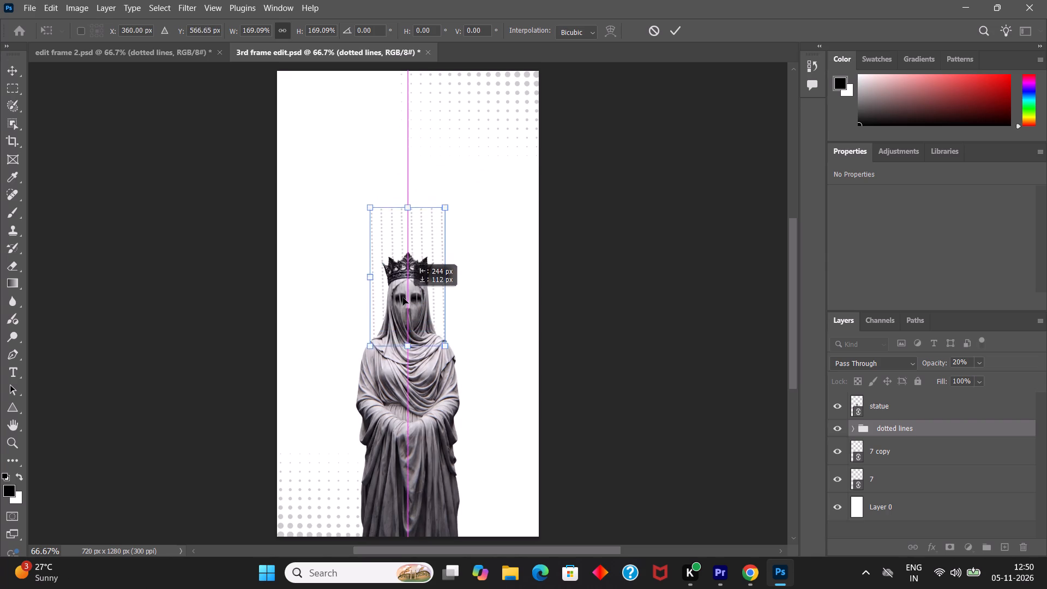
left_click_drag(403, 298, 400, 320)
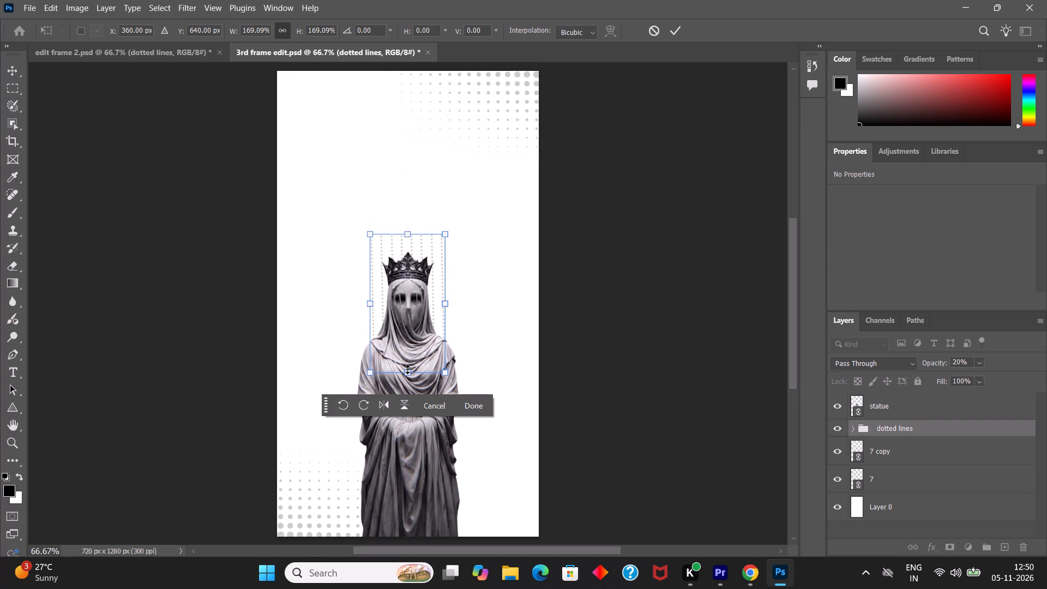
left_click_drag(407, 369, 405, 350, "shift")
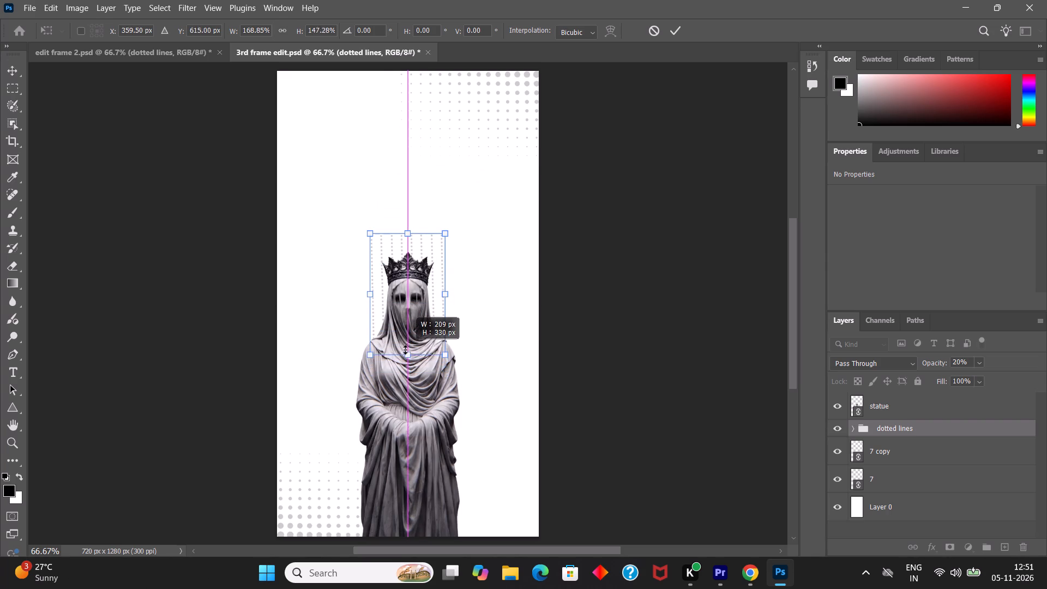
left_click_drag(405, 350, 407, 355, "shift")
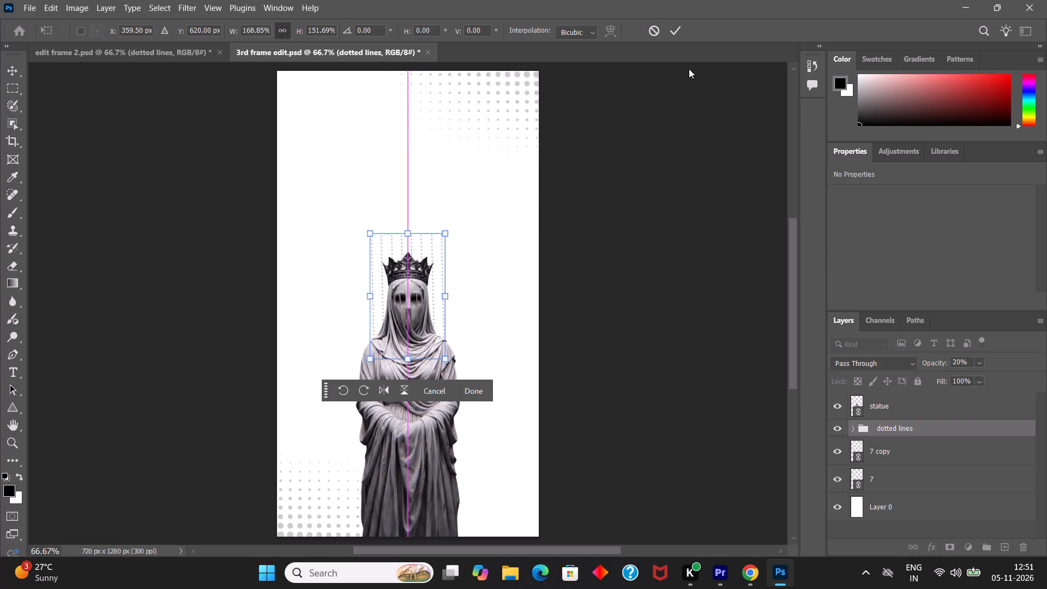
left_click(673, 23)
left_click(653, 255)
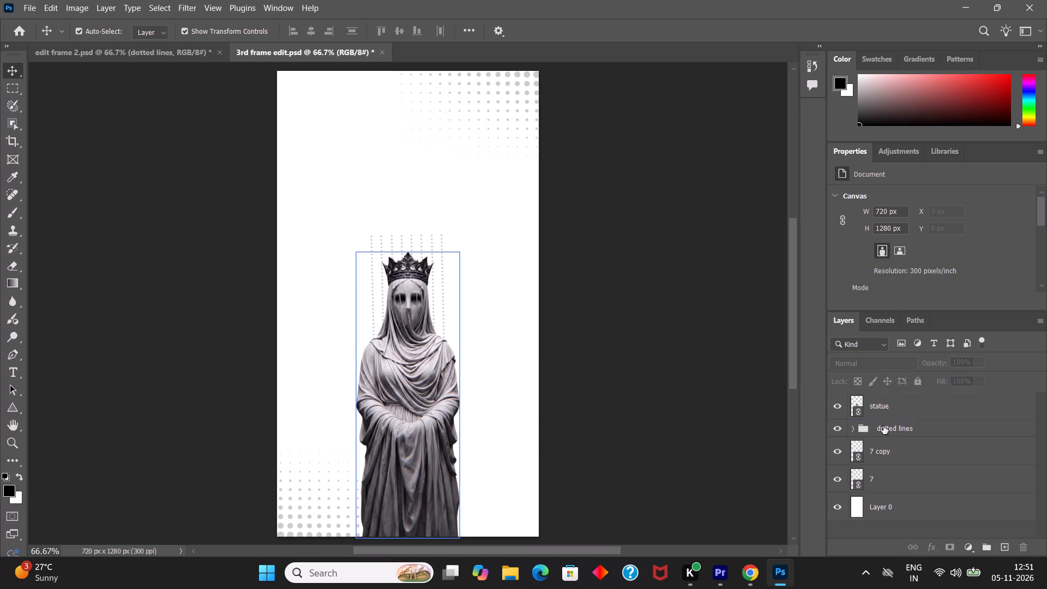
Duplicate the leftmost dotted line, Shape 2 copy 7, inside the dotted lines group and start transforming the duplicate.
left_click(851, 430)
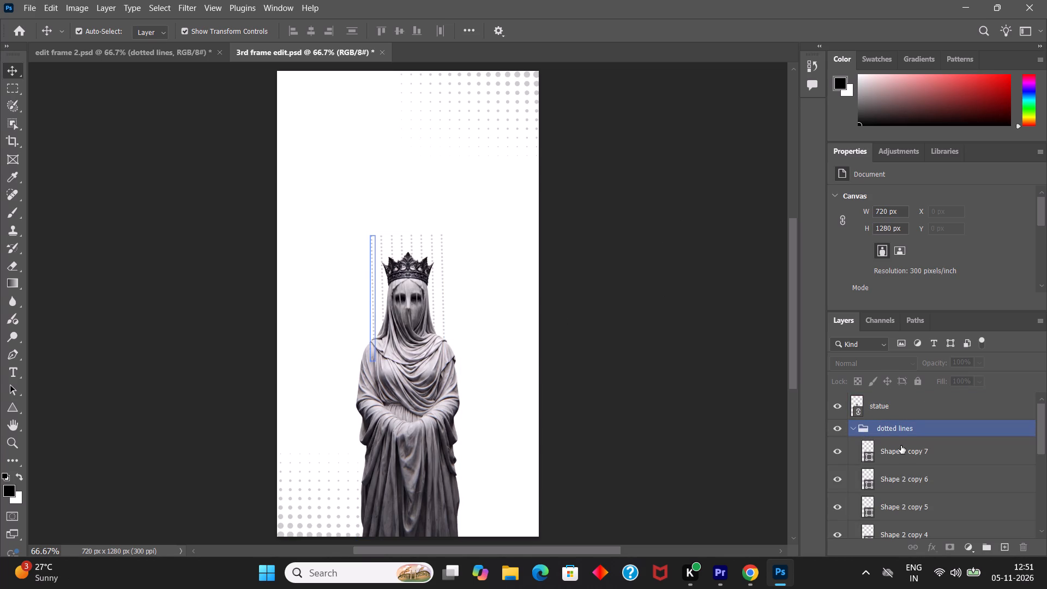
left_click(901, 446)
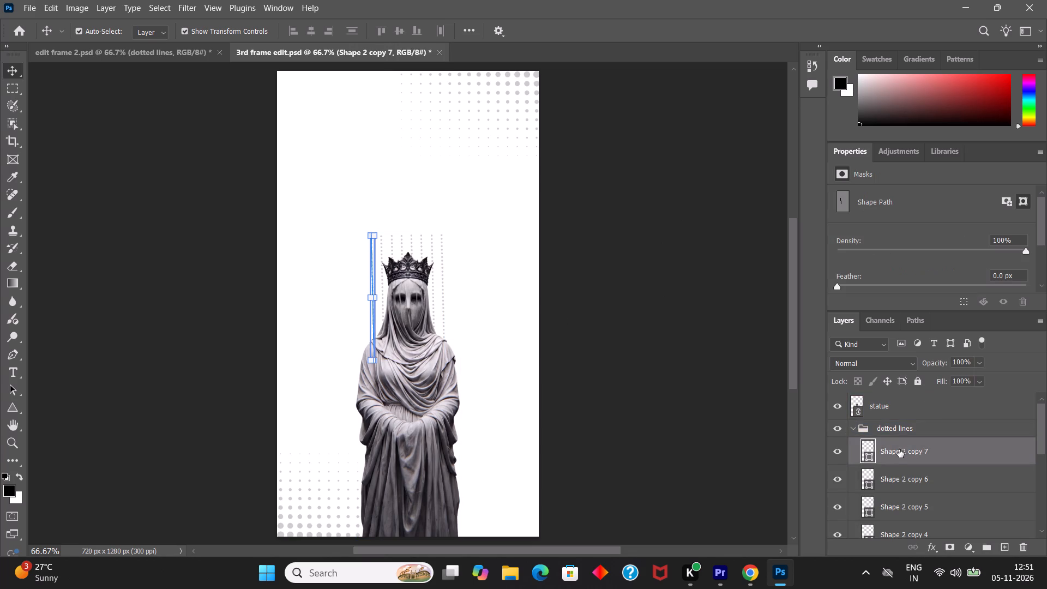
key("ctrl+j")
left_click(899, 452)
key("ctrl+t")
Switch to Chrome, seek the playing music video to about 0:23, and return to the poster in Photoshop.
left_click(749, 574)
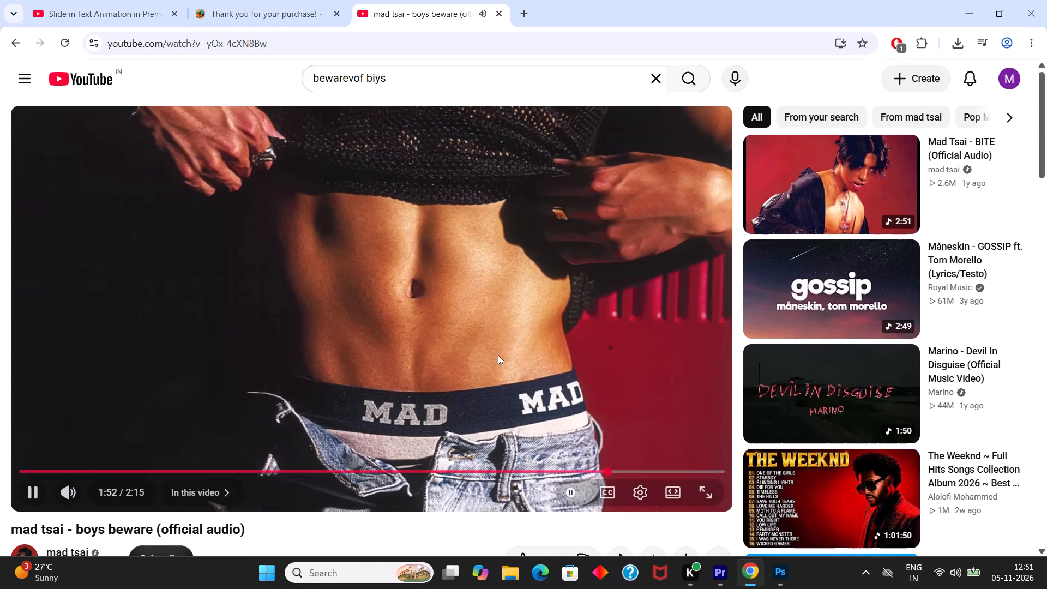
left_click(145, 472)
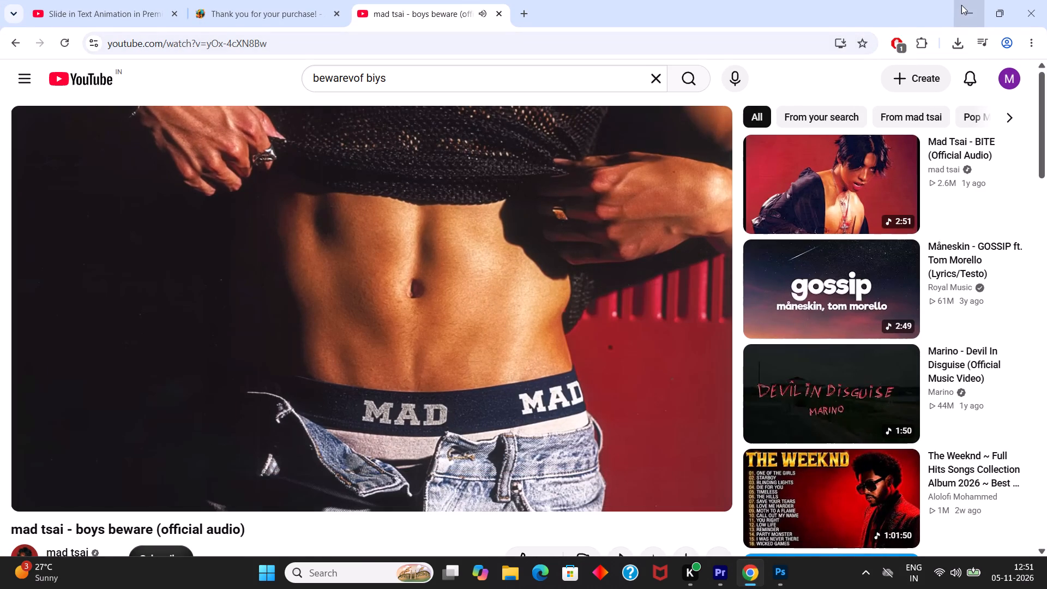
left_click(961, 5)
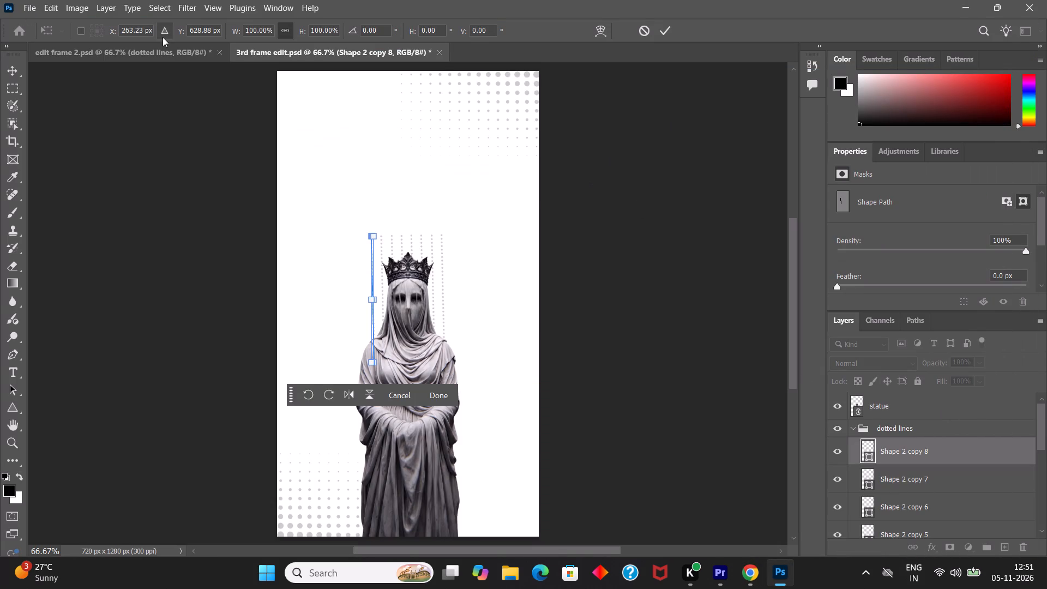
Shift the duplicated dotted line outward to X 248.23 px.
left_click_drag(113, 33, 110, 32)
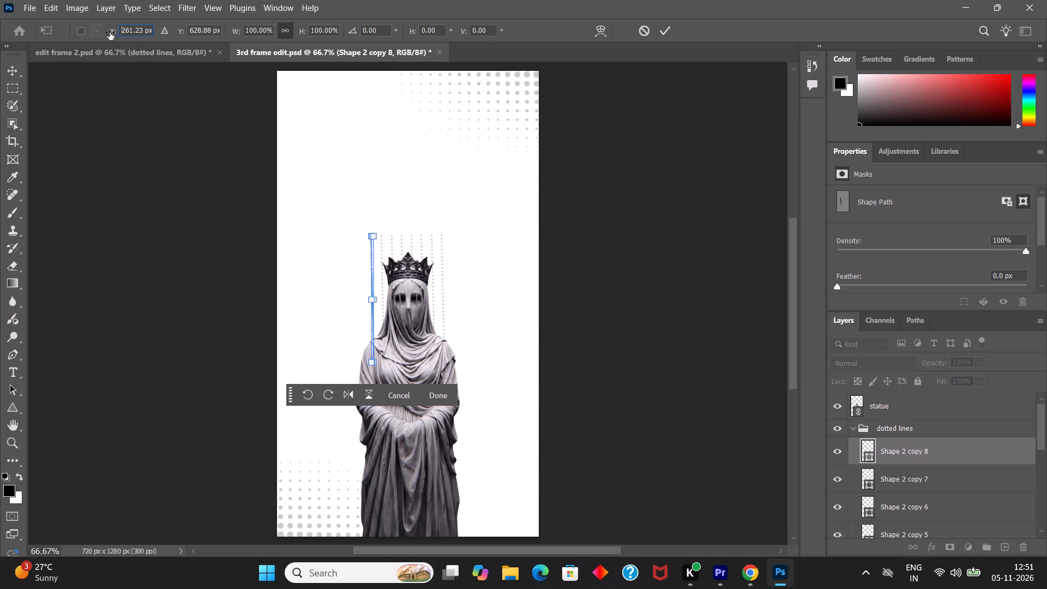
left_click_drag(110, 32, 103, 33)
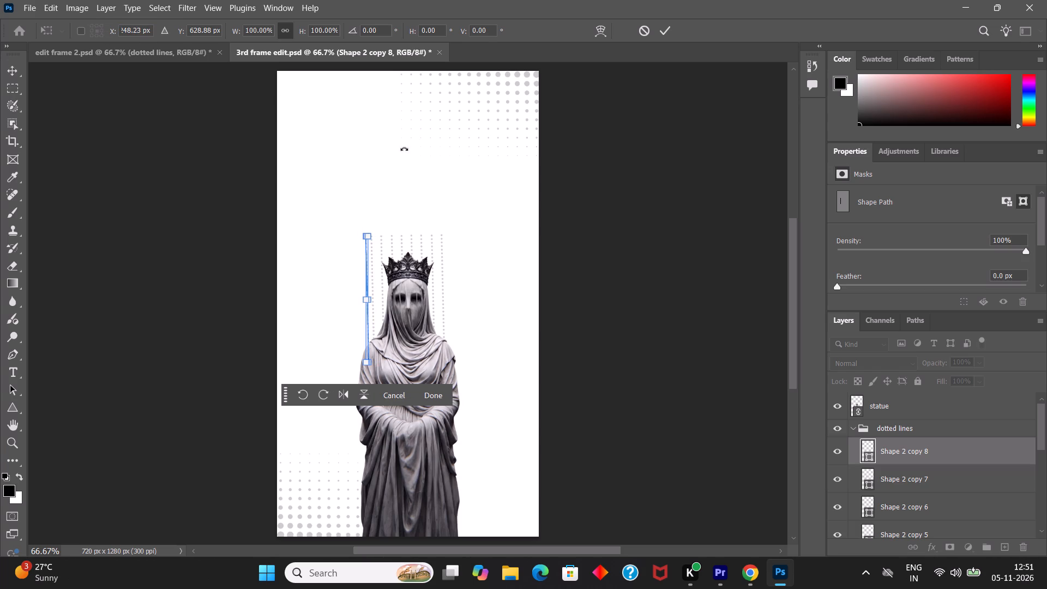
Duplicate the new outermost dotted line and shift the copy inward, midway between the first two original lines.
left_click(917, 446)
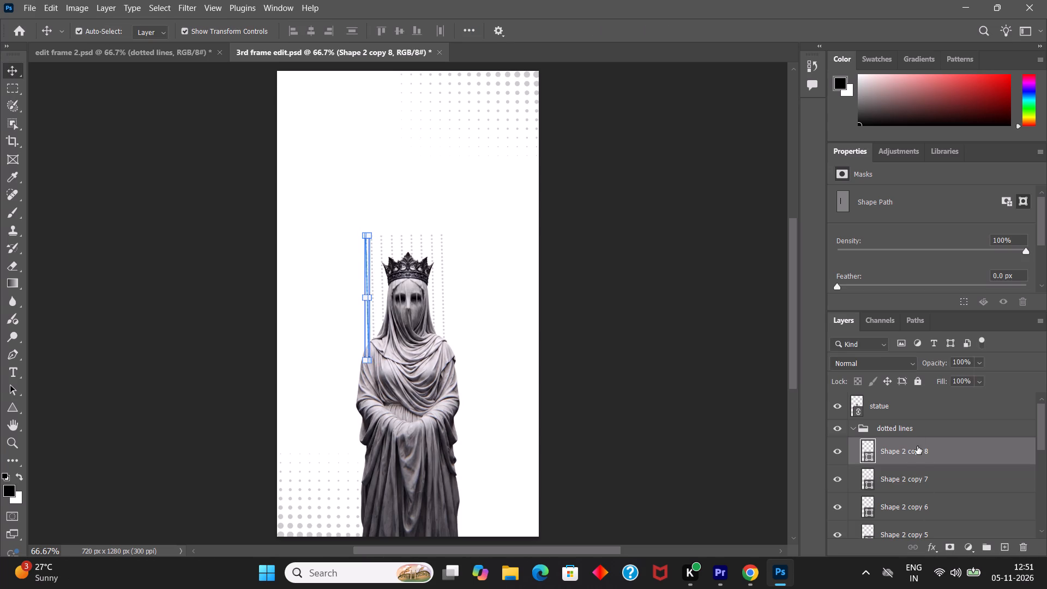
key("ctrl+j")
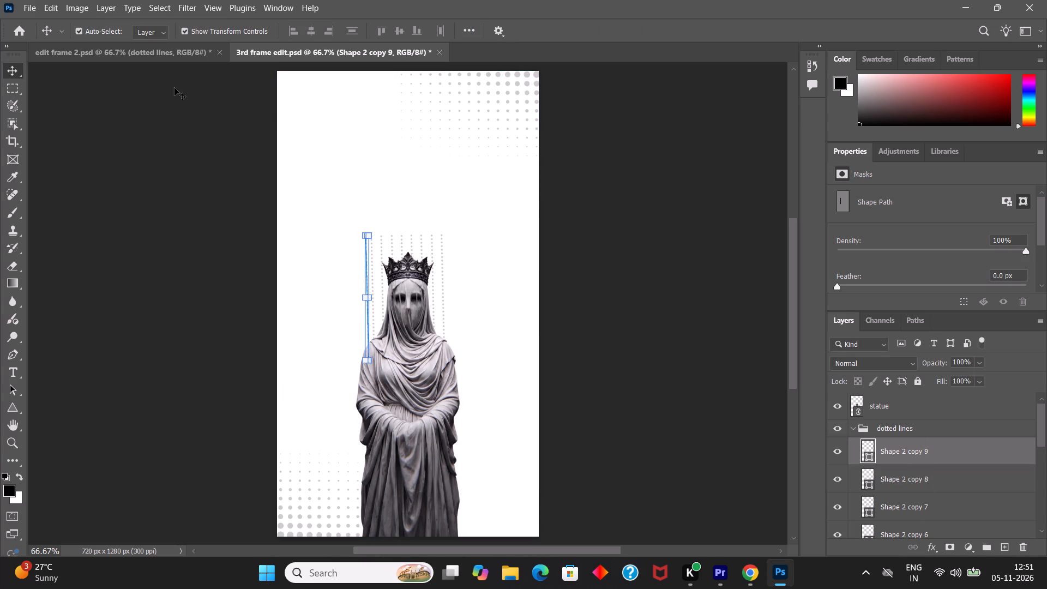
left_click(919, 451)
key("ctrl+t")
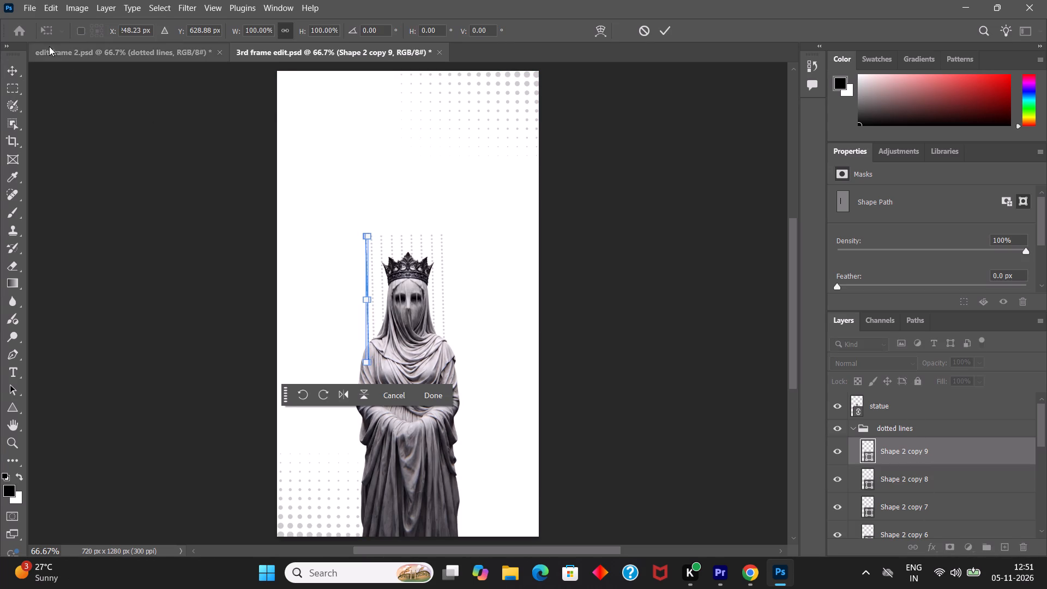
left_click_drag(111, 32, 121, 32)
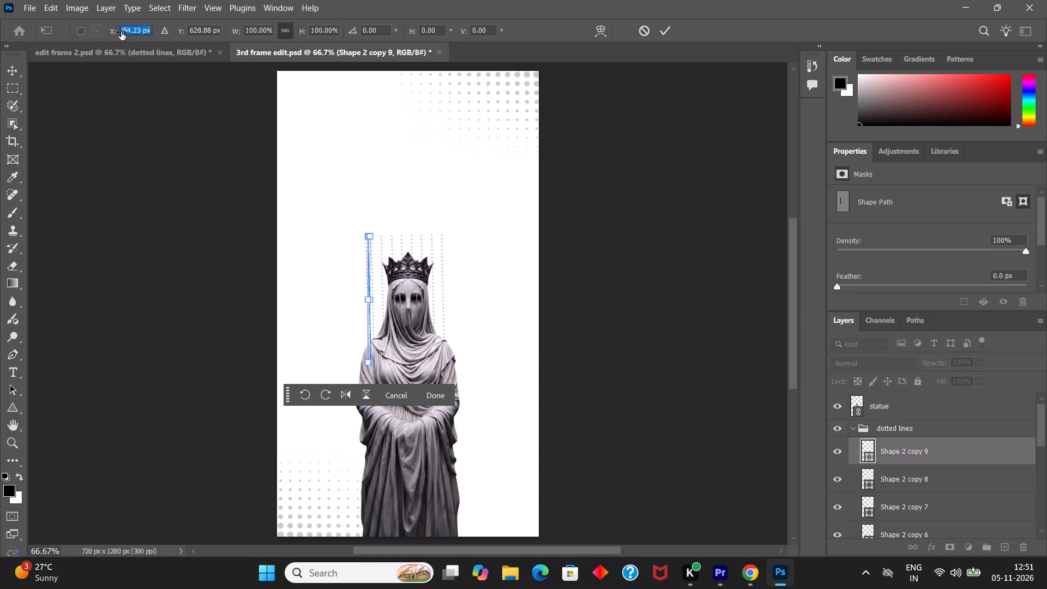
left_click_drag(121, 32, 129, 34)
Duplicate the outermost dotted line, Shape 2 copy 8, again and shift the copy to X 301.23 px, between the second and third original lines.
left_click(923, 477)
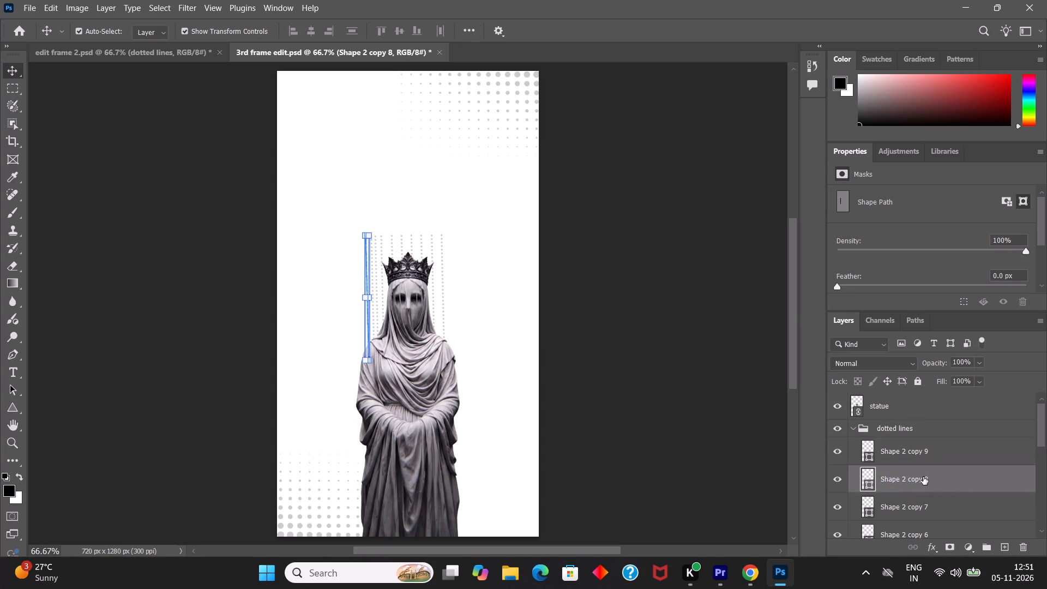
key("ctrl+j")
left_click(922, 473)
key("ctrl+t")
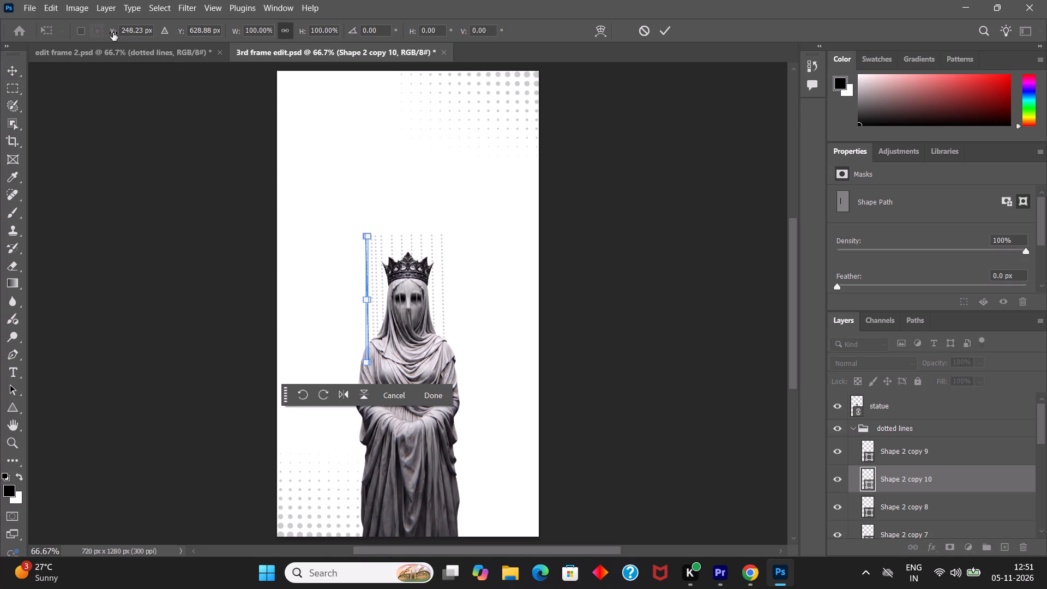
left_click_drag(113, 33, 149, 34)
Duplicate the Shape 2 copy 9 dotted line and shift the copy inward, between the third and fourth original lines.
left_click(903, 448)
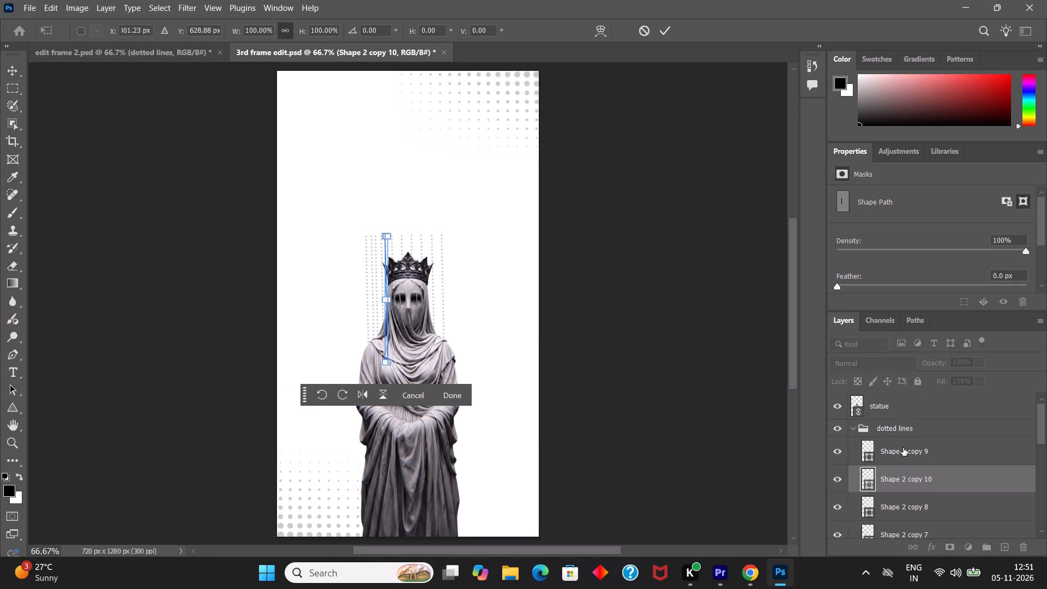
key("ctrl+j")
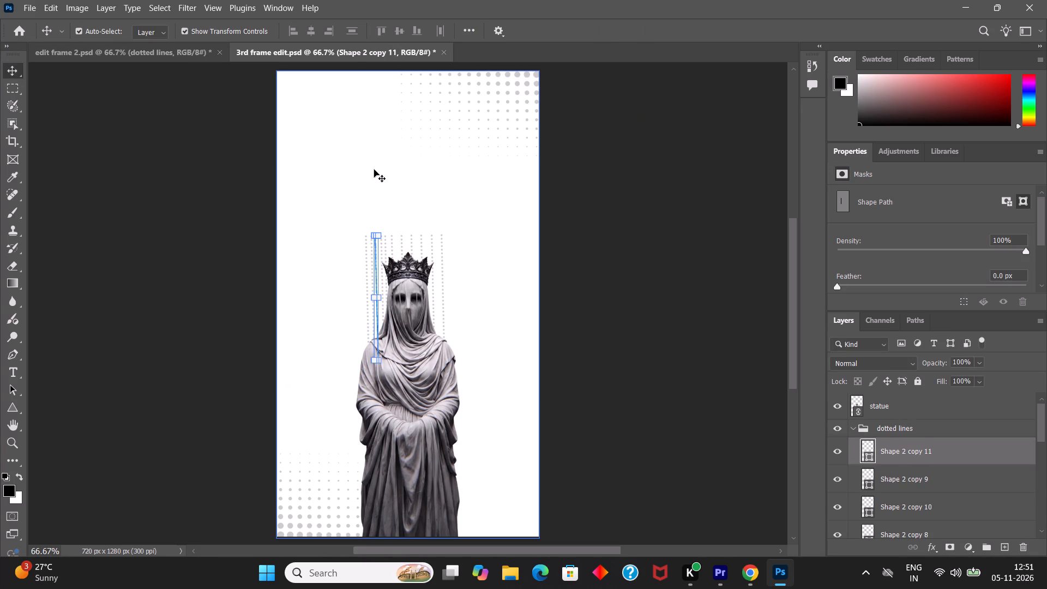
key("ctrl+t")
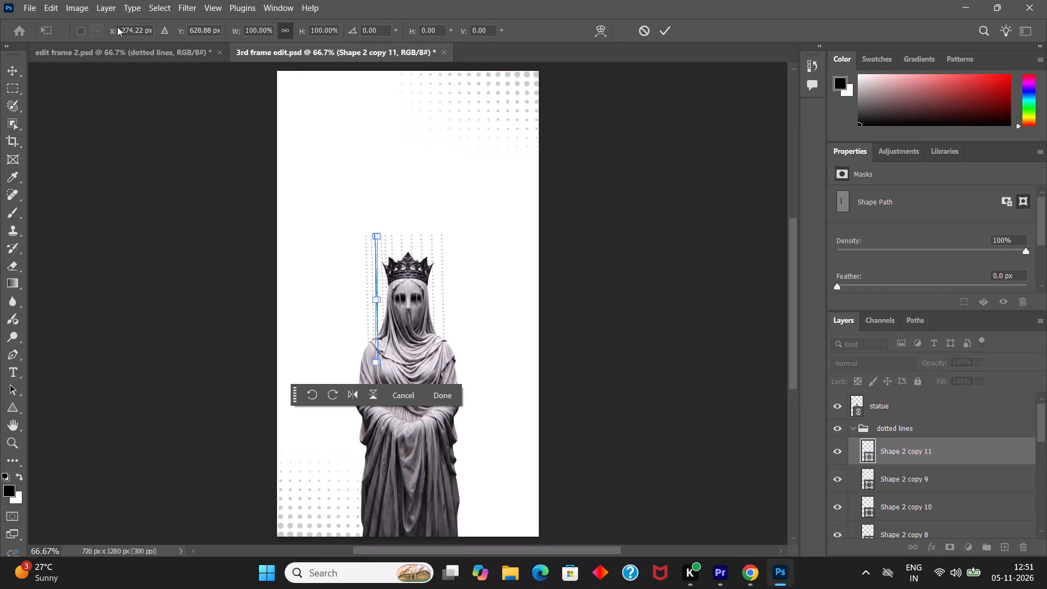
left_click_drag(114, 31, 157, 29)
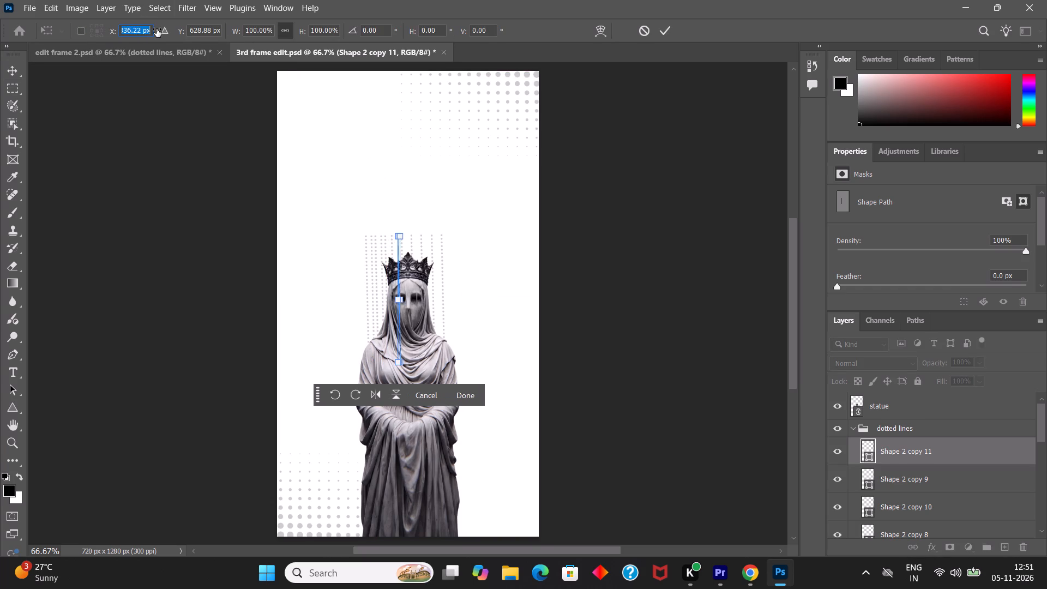
left_click_drag(157, 29, 154, 30)
left_click(667, 25)
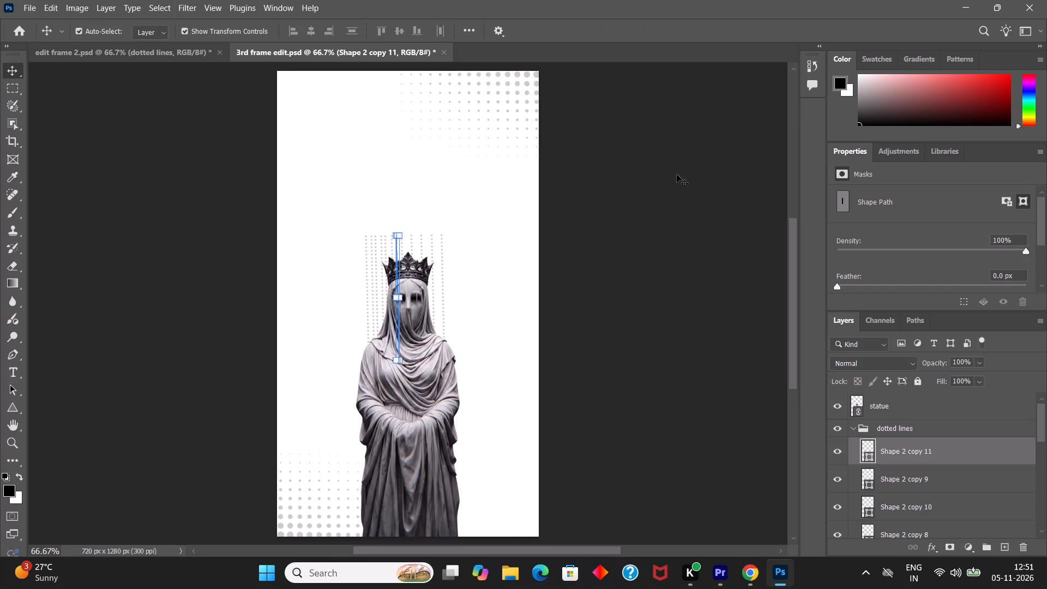
left_click(677, 175)
Select every dotted line layer from Shape 2 copy 11 down to Shape 2 and distribute them evenly horizontally.
left_click(932, 460)
scroll(928, 464, "down", 4)
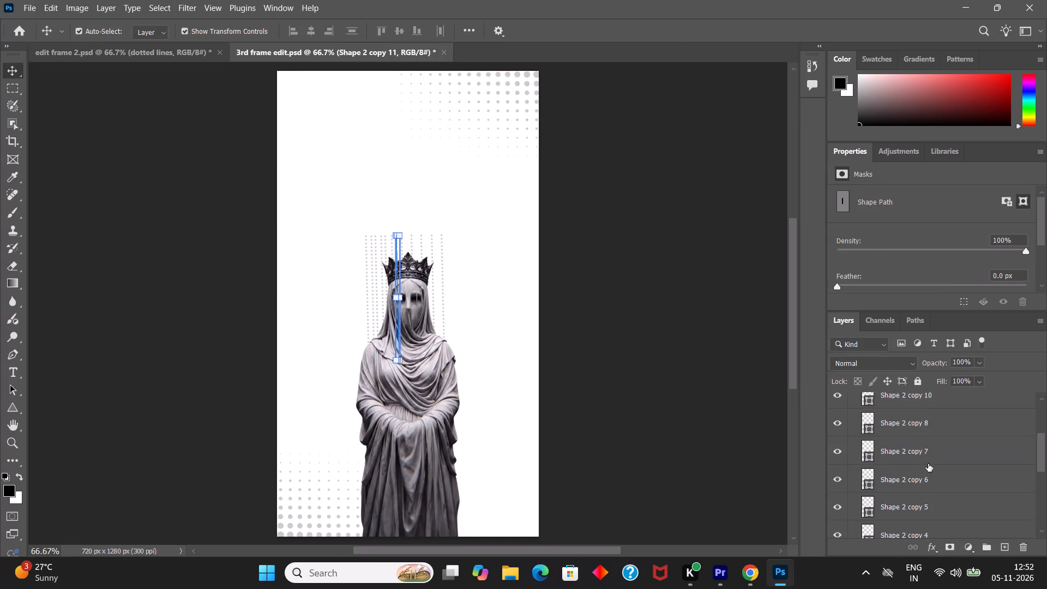
scroll(928, 464, "down", 5)
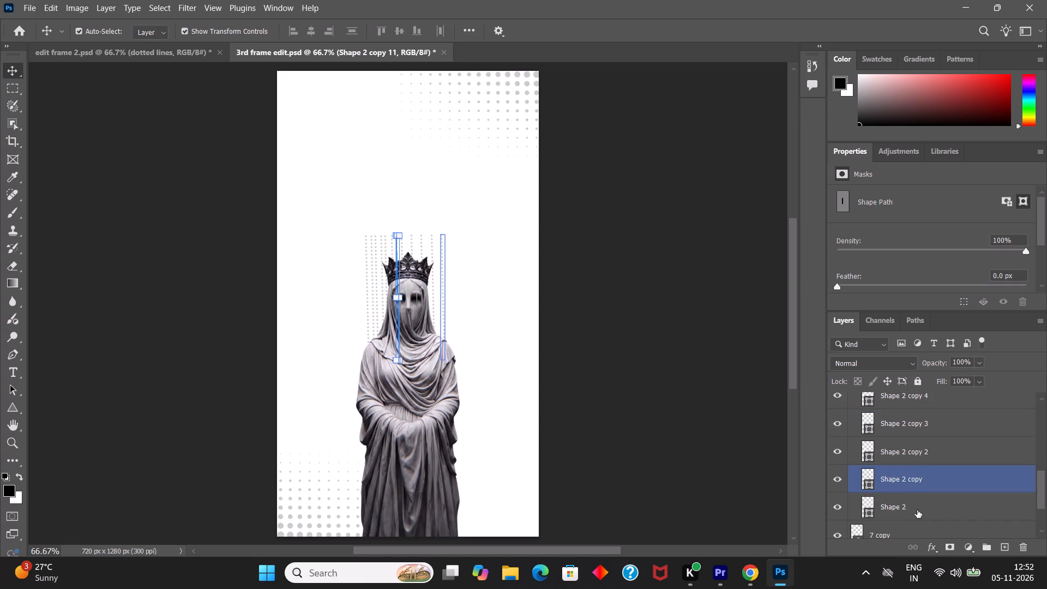
left_click(917, 510, "shift")
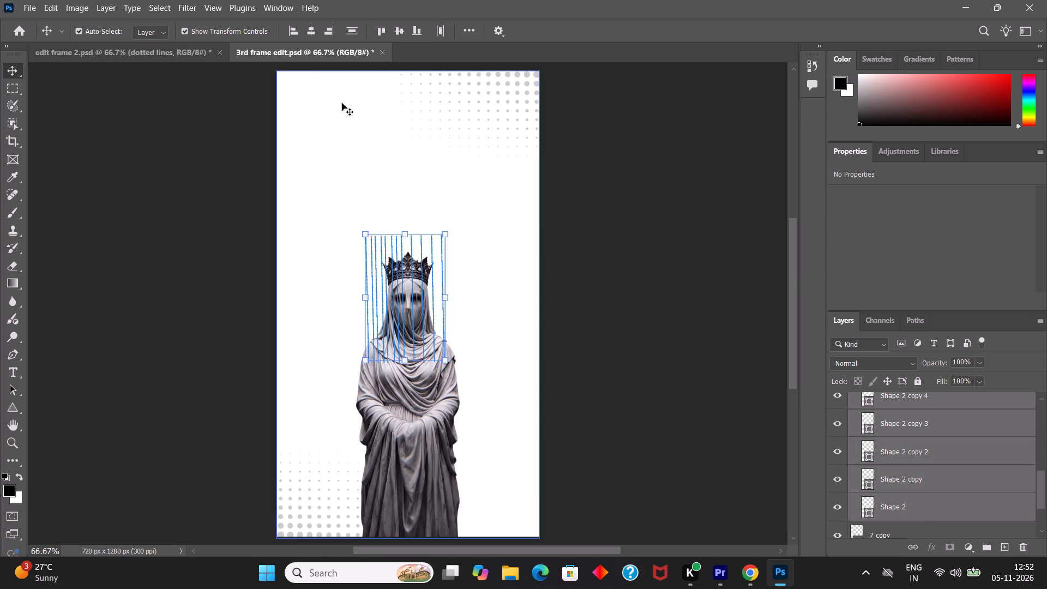
left_click(437, 33)
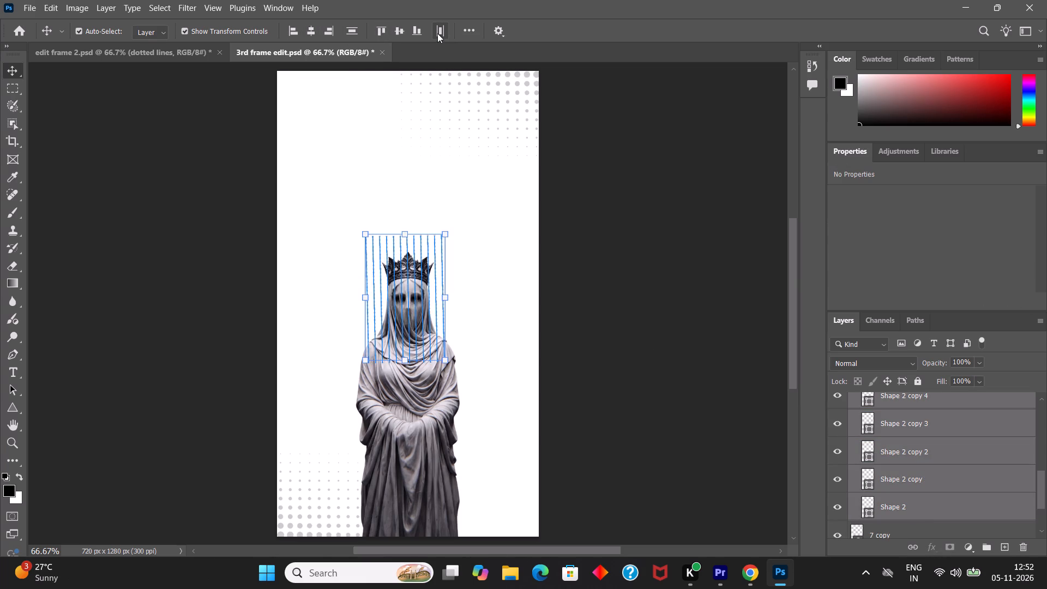
left_click(681, 170)
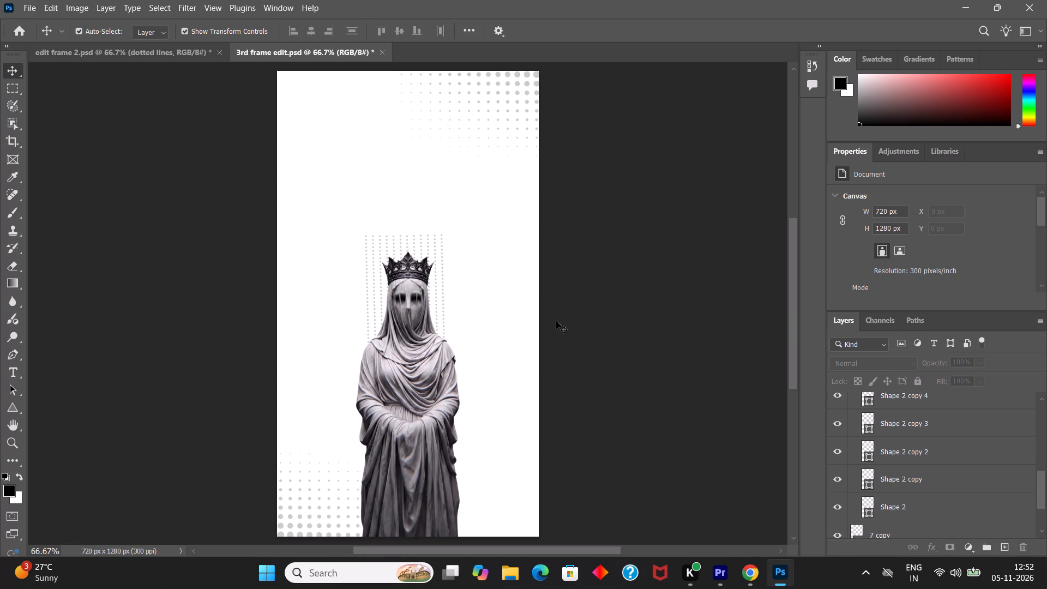
Collapse the dotted lines group and centre it horizontally and vertically on the white background Layer 0.
scroll(924, 426, "up", 13)
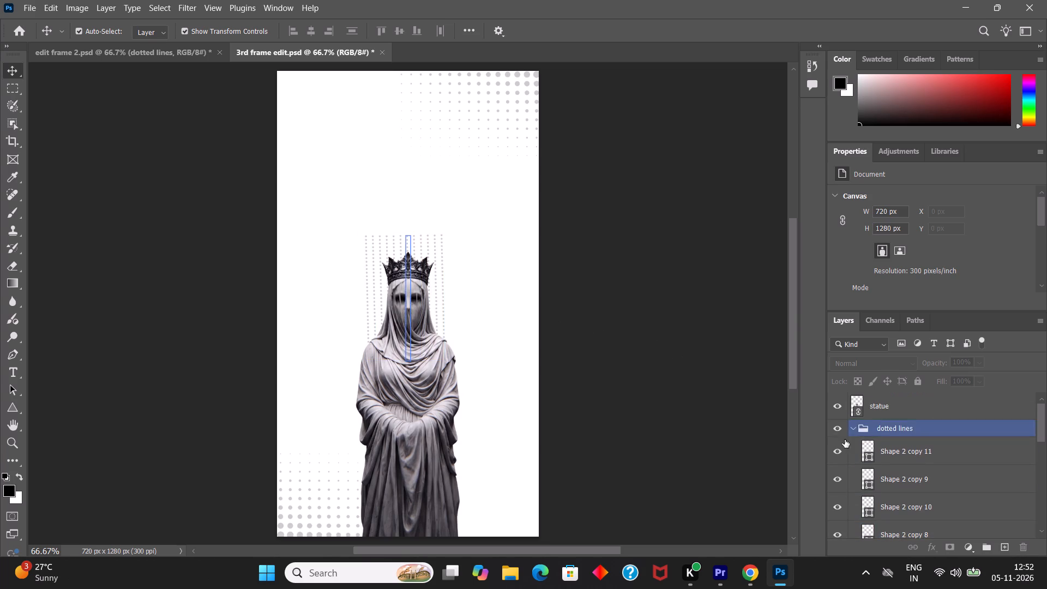
left_click(852, 427)
left_click(646, 316)
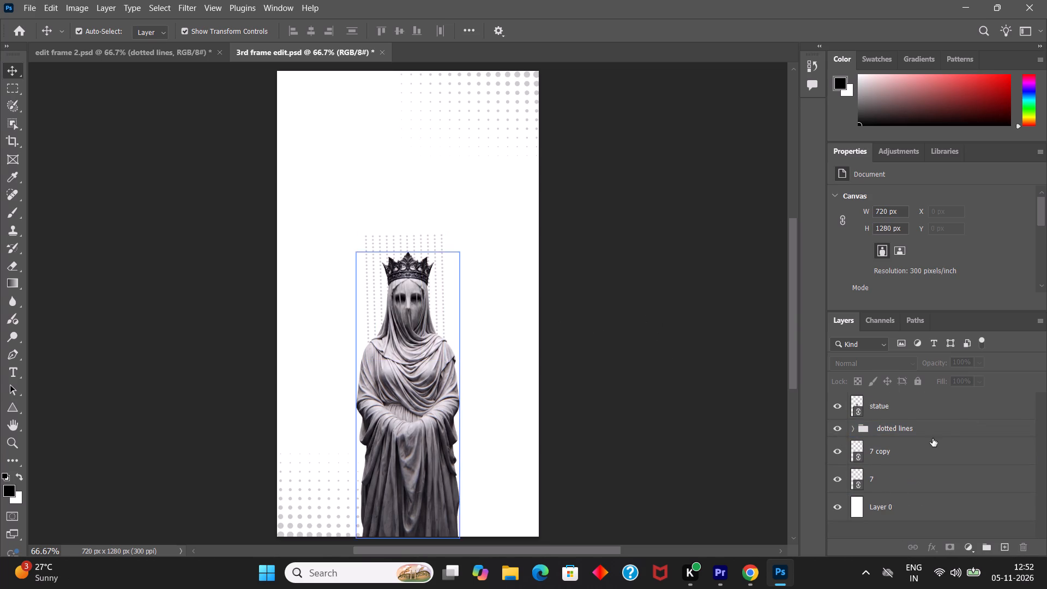
left_click(918, 433)
scroll(918, 433, "down", 11)
scroll(918, 433, "up", 5)
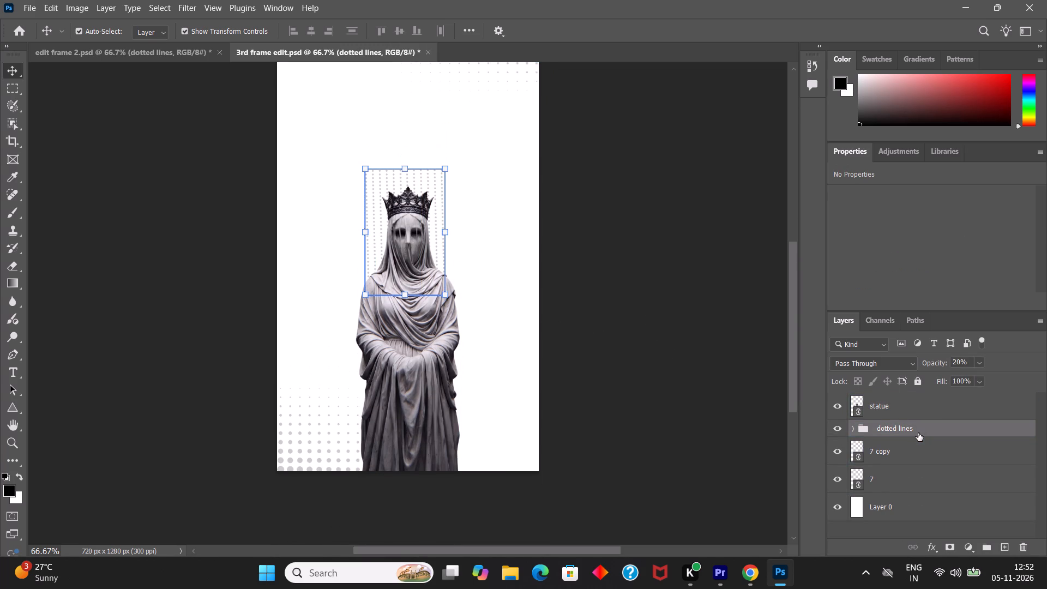
left_click(904, 505, "ctrl")
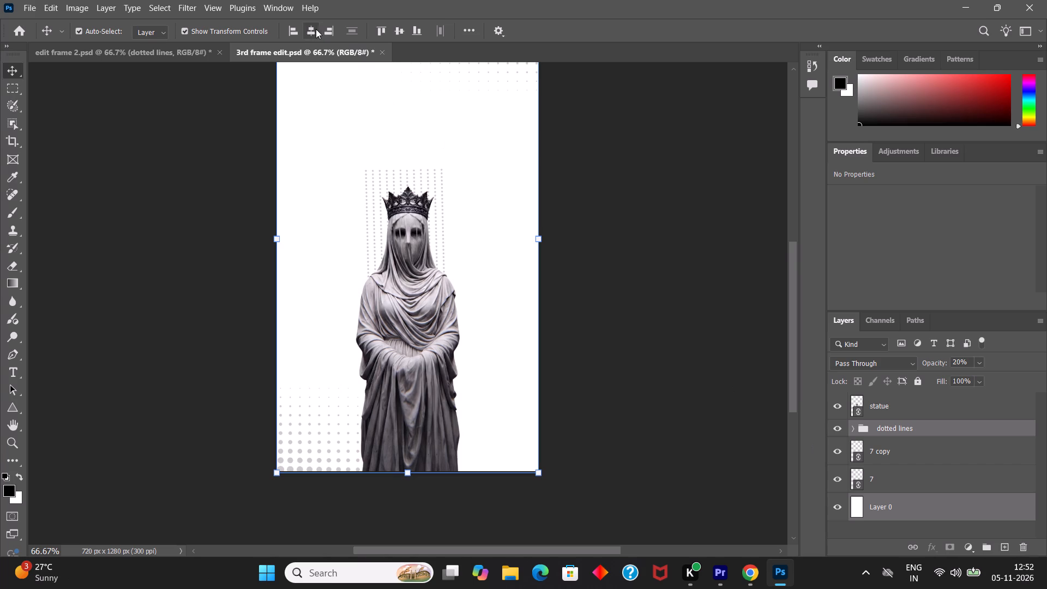
left_click(313, 29)
left_click(402, 35)
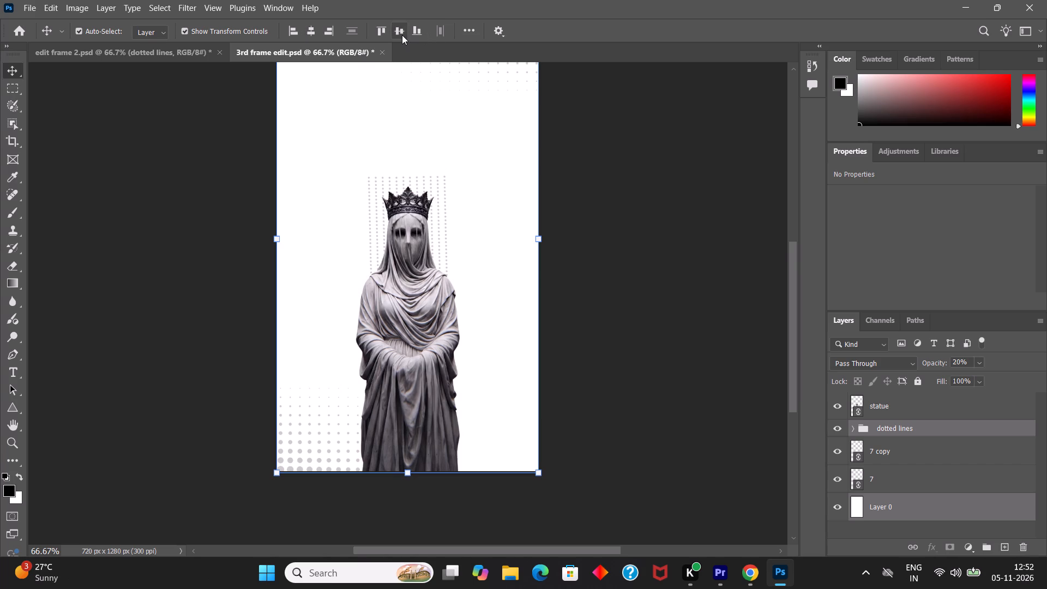
left_click(672, 175)
scroll(630, 294, "up", 7)
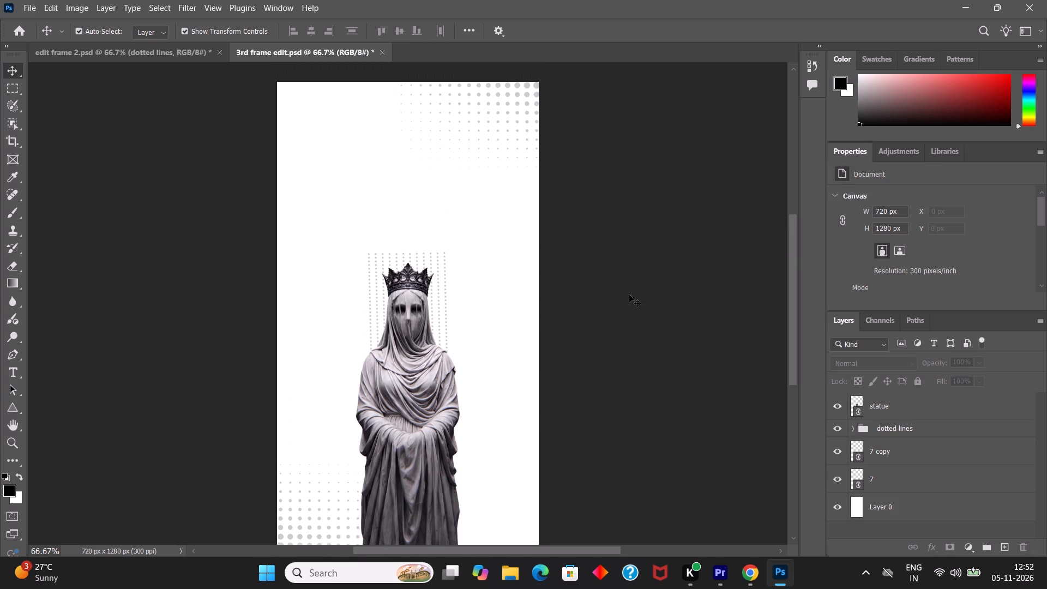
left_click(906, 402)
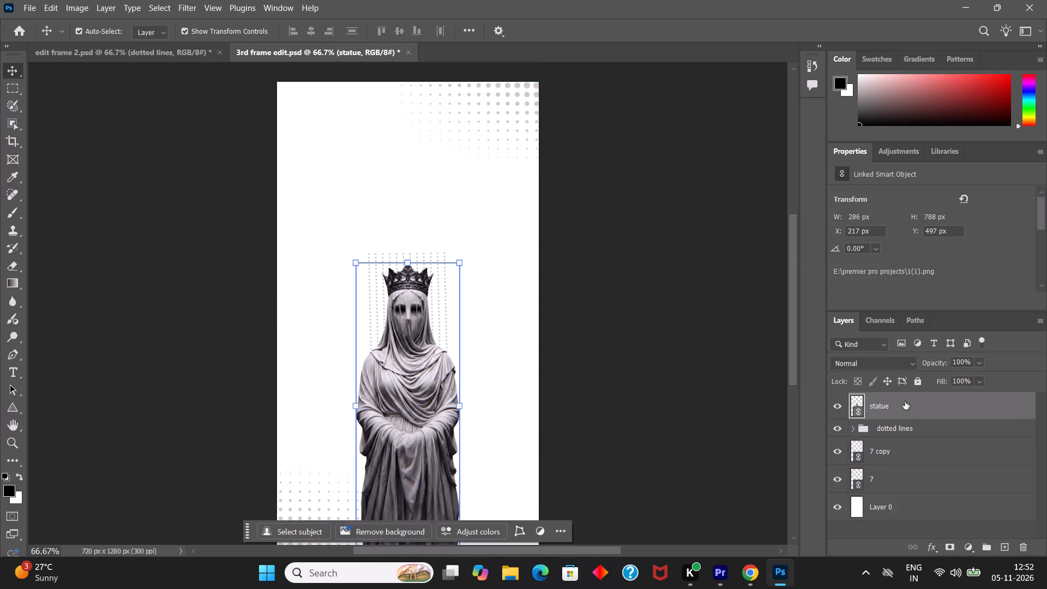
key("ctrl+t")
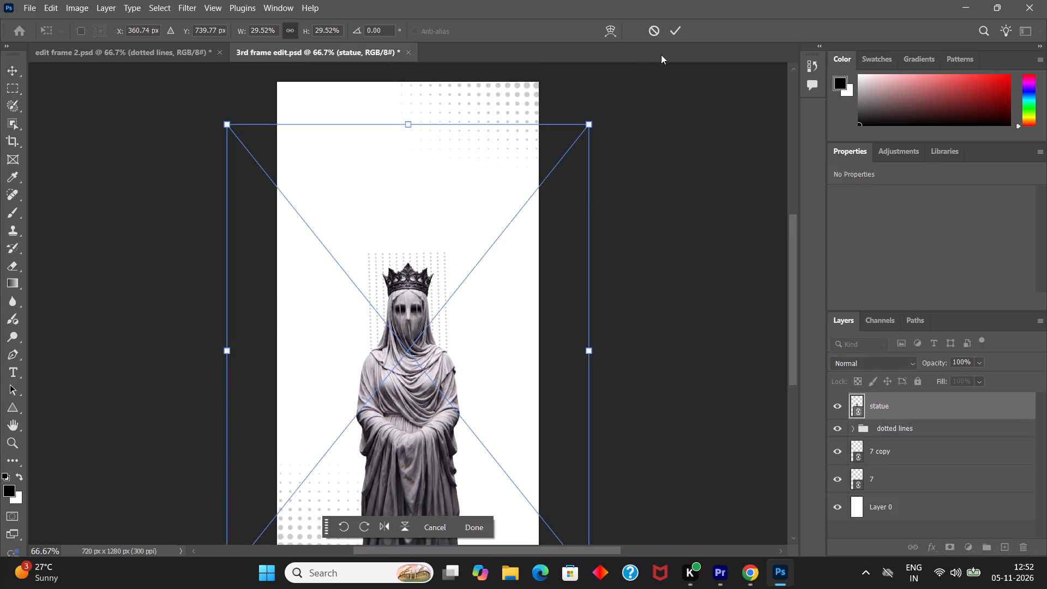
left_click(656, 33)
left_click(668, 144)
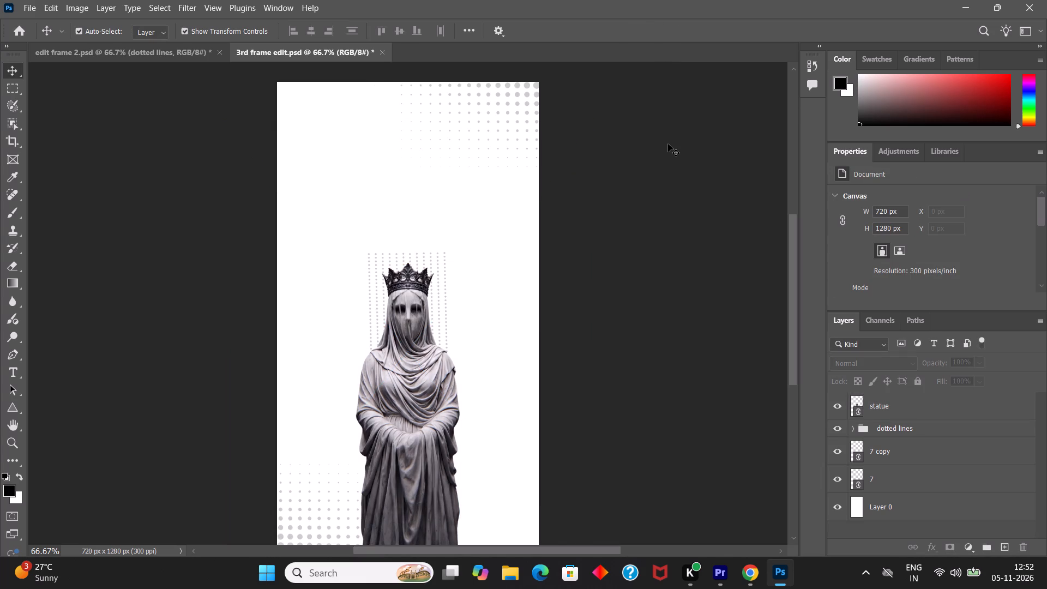
Save the 3rd frame edit.psd document.
key("ctrl+s")
right_click(643, 352)
left_click(609, 347)
View the edit frame 2.psd poster for reference and return to 3rd frame edit.psd.
left_click(186, 49)
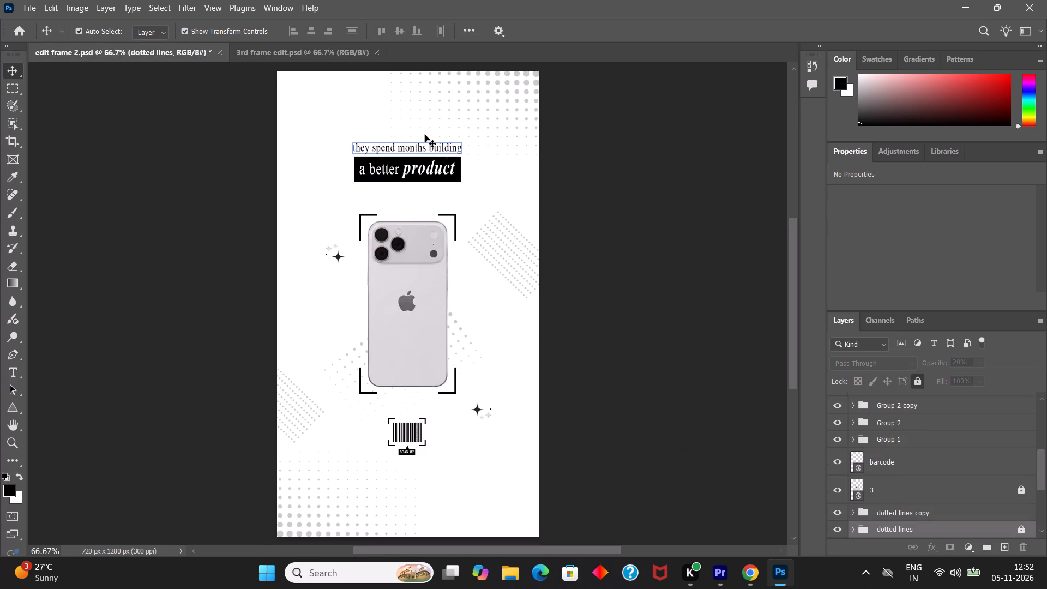
right_click_drag(706, 0, 691, 0)
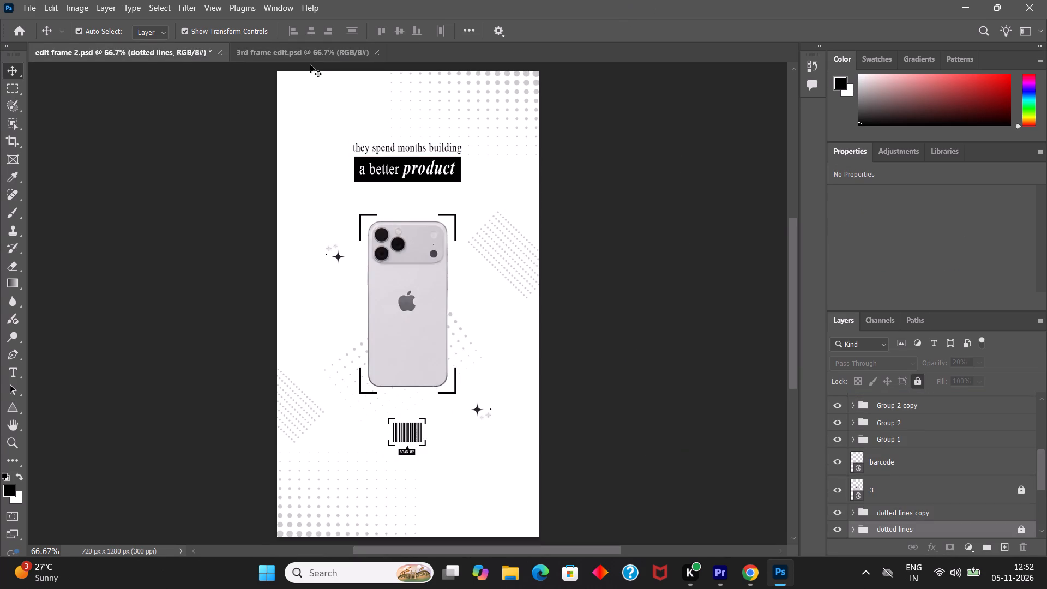
left_click(310, 65)
left_click(323, 48)
left_click(87, 58)
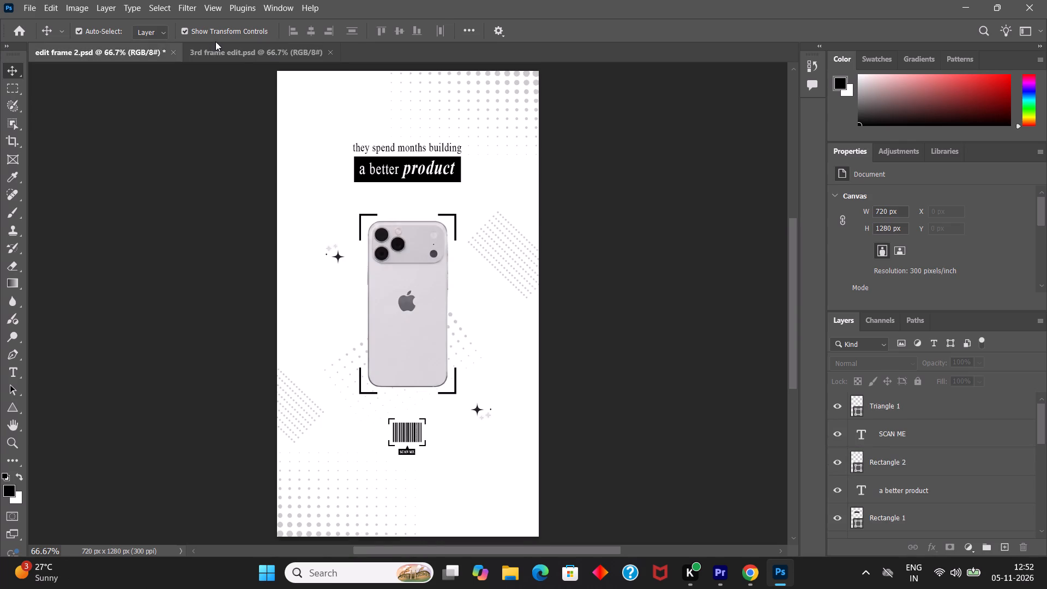
left_click(237, 55)
right_click_drag(503, 0, 497, 0)
left_click(458, 0)
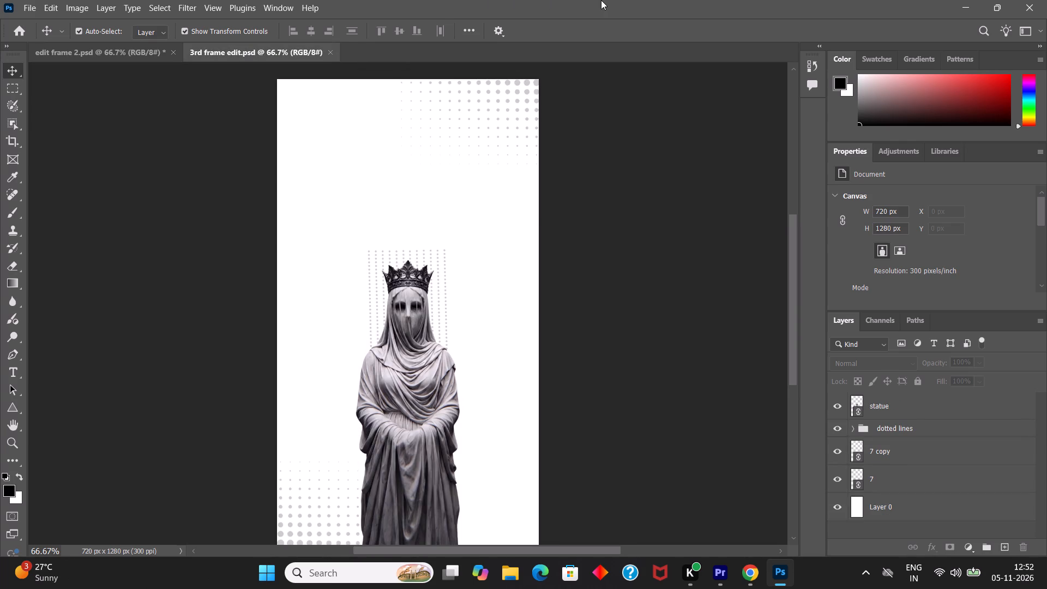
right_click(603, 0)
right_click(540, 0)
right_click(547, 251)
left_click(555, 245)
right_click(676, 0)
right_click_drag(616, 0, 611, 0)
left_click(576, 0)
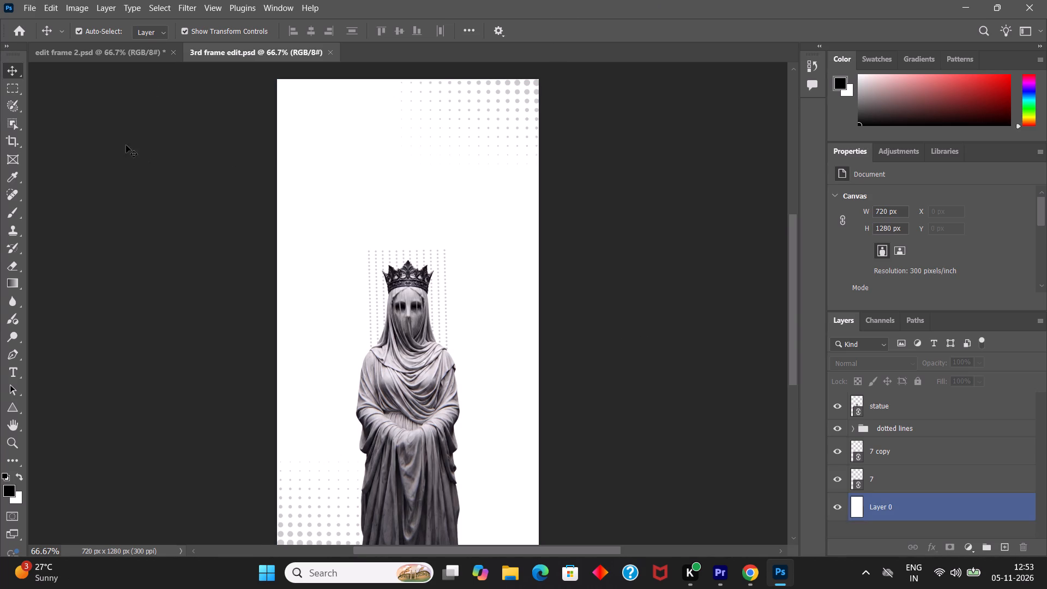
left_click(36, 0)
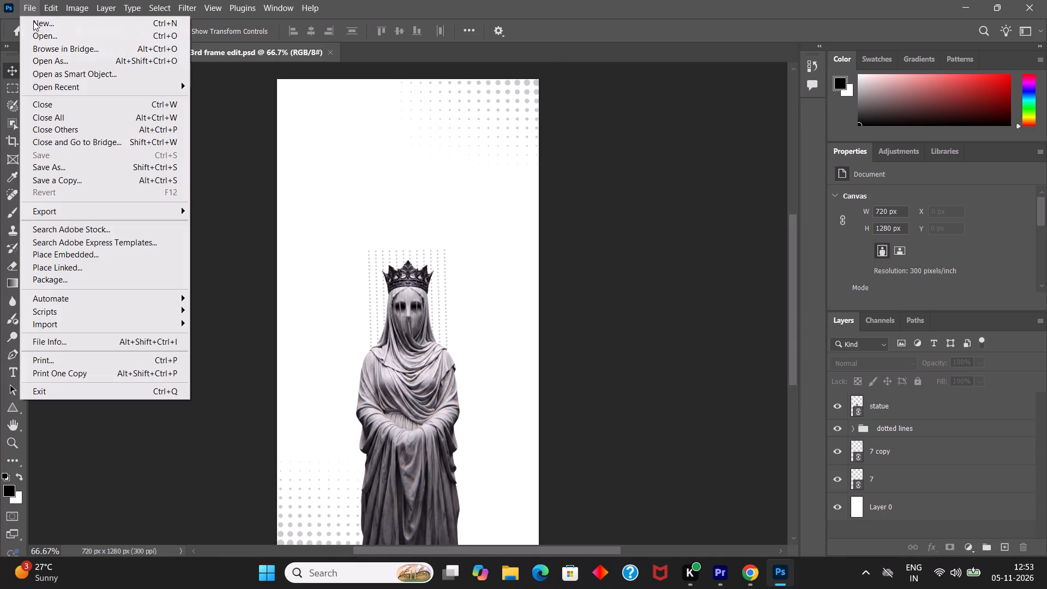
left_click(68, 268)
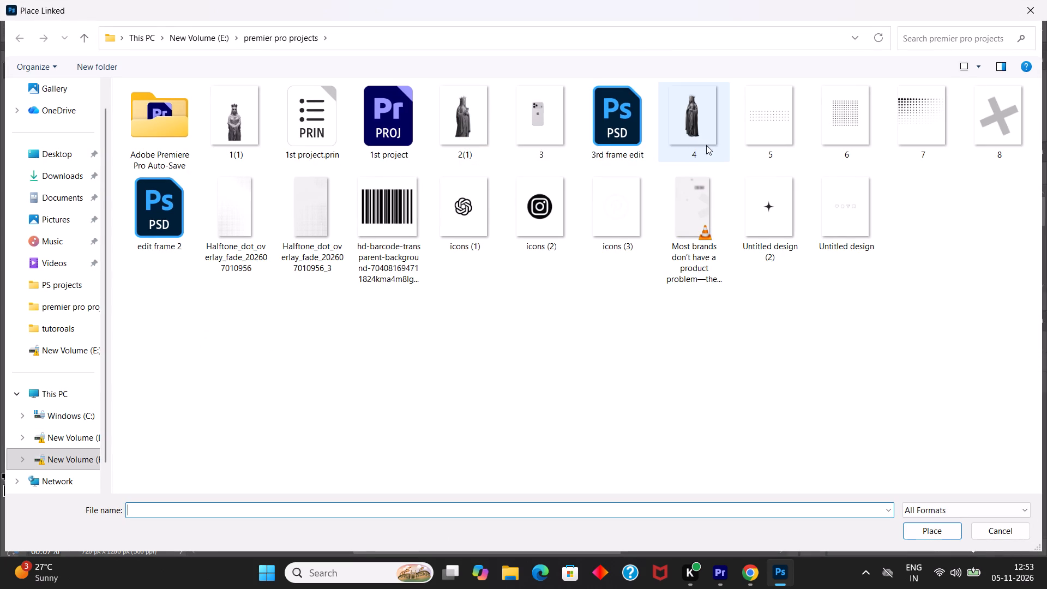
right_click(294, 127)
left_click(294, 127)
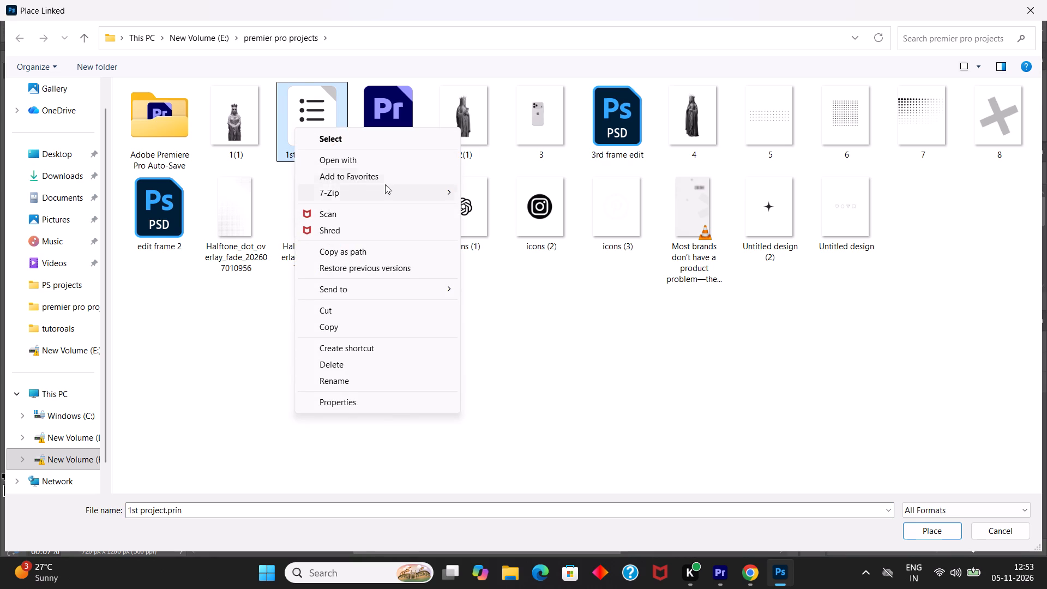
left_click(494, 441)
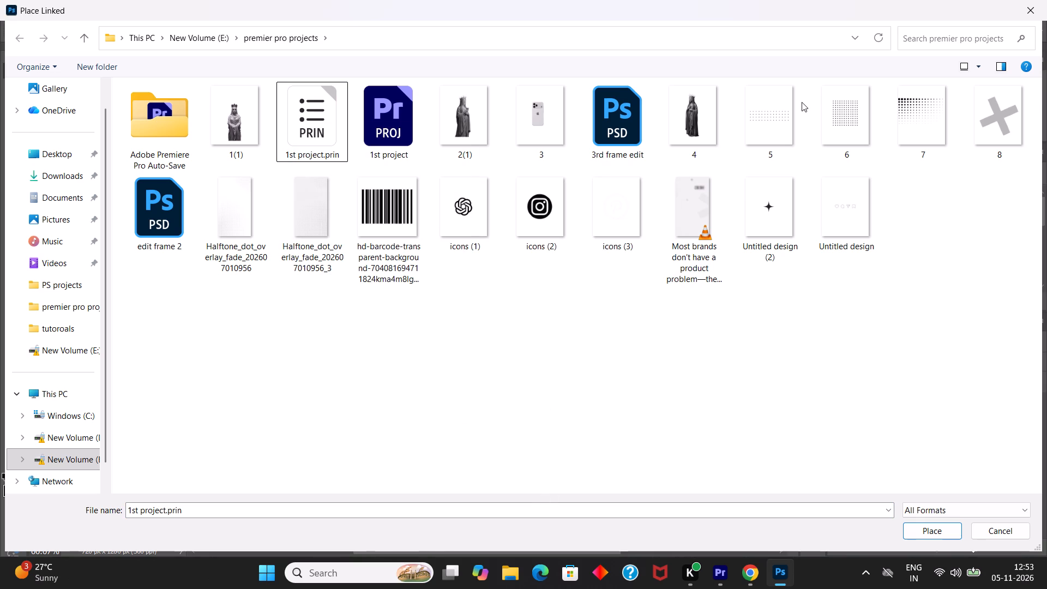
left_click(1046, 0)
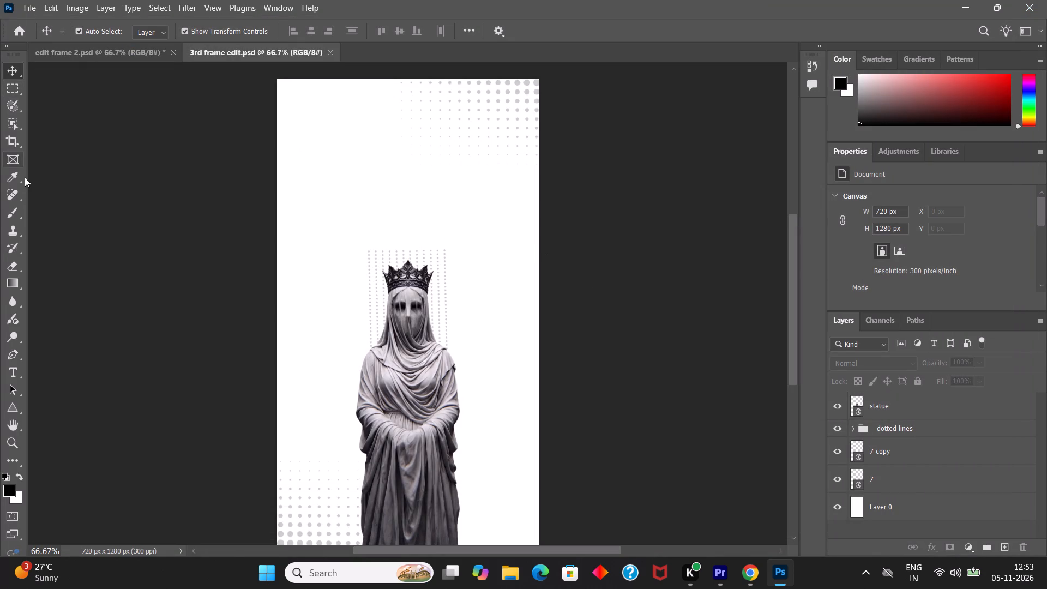
Draw a black 79 x 79 px square with the Rectangle tool on the empty area beside the statue's head, at about X 560, Y 649 px.
left_click(19, 406)
left_click(76, 410)
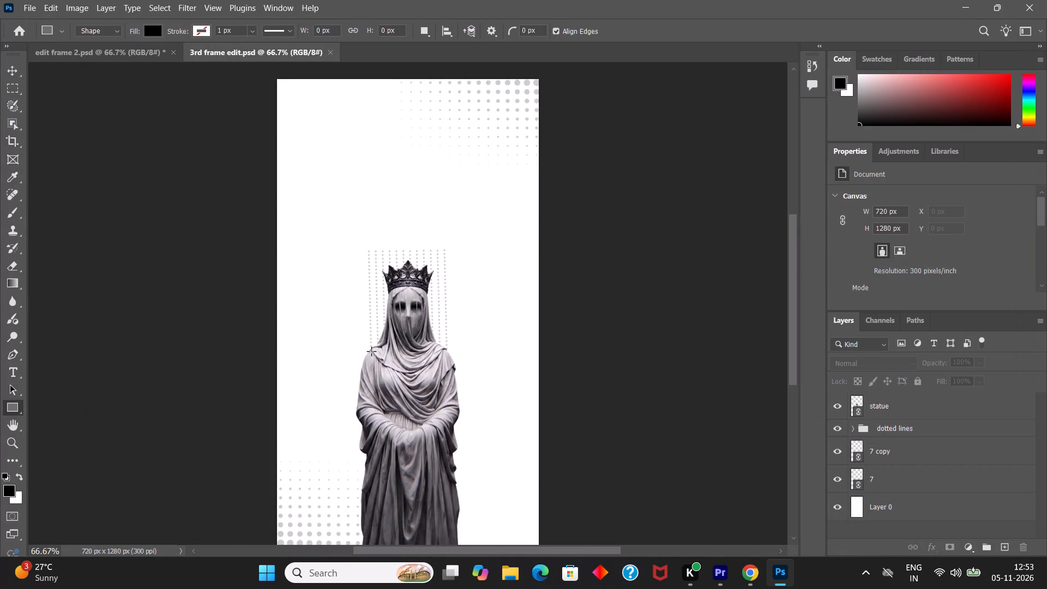
left_click_drag(480, 315, 509, 354, "shift")
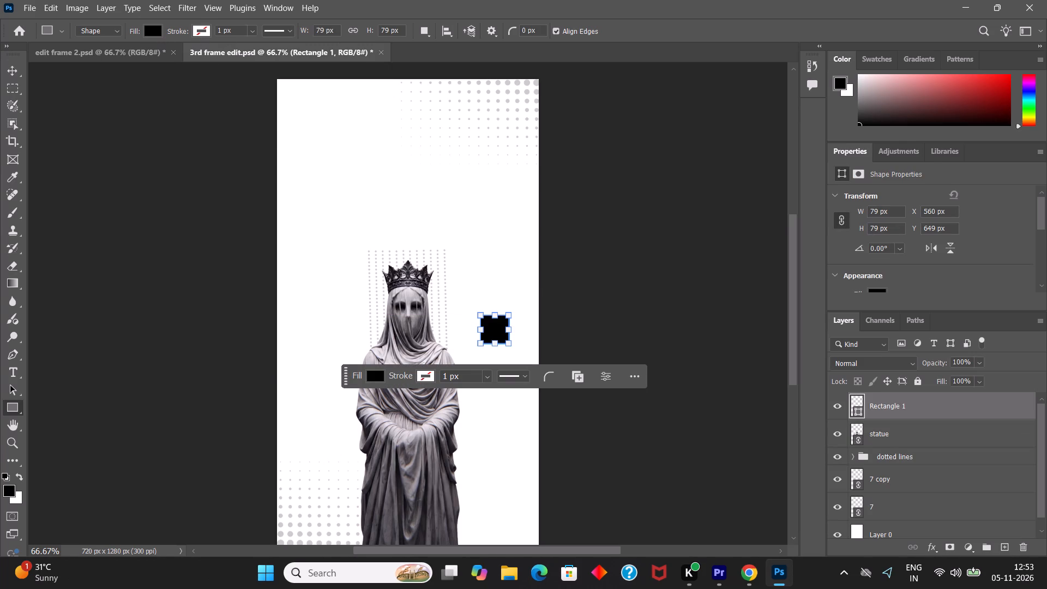
Lock the dotted lines group and the statue, 7 copy and 7 layers, leaving nothing selected.
left_click(11, 73)
left_click(104, 153)
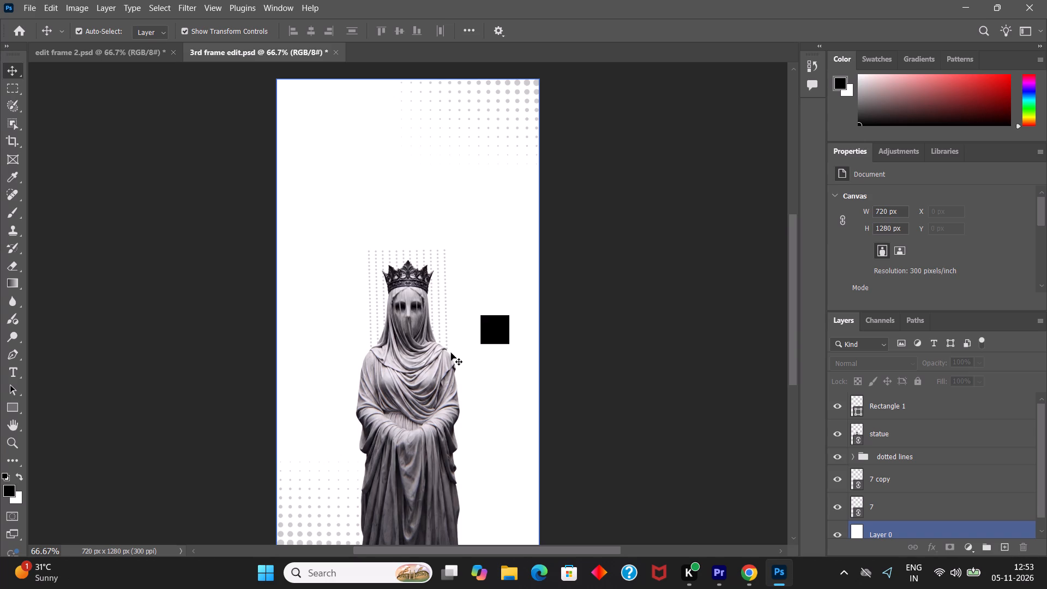
left_click(496, 323)
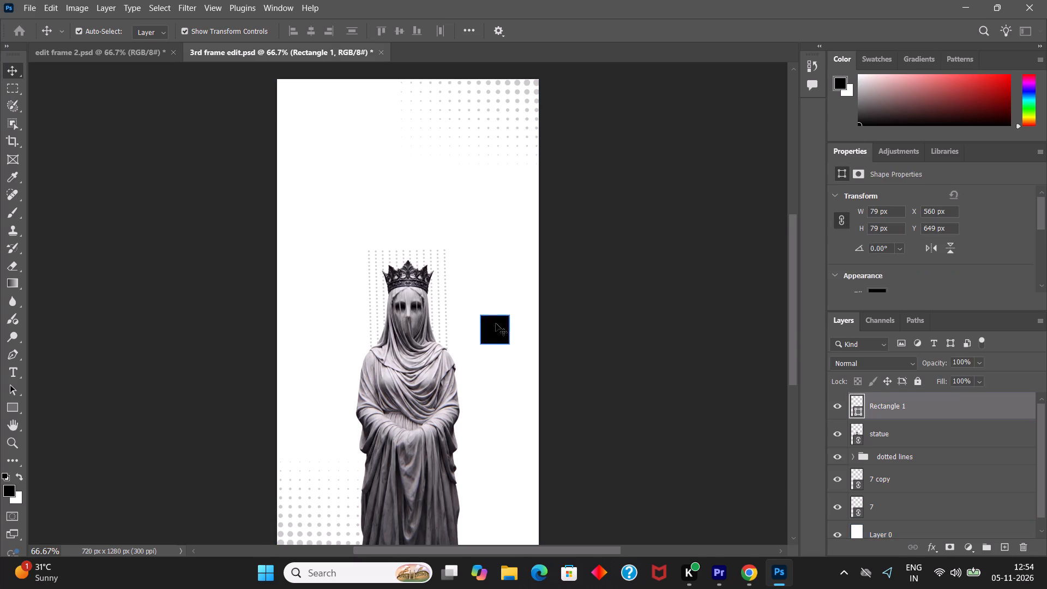
left_click(926, 455)
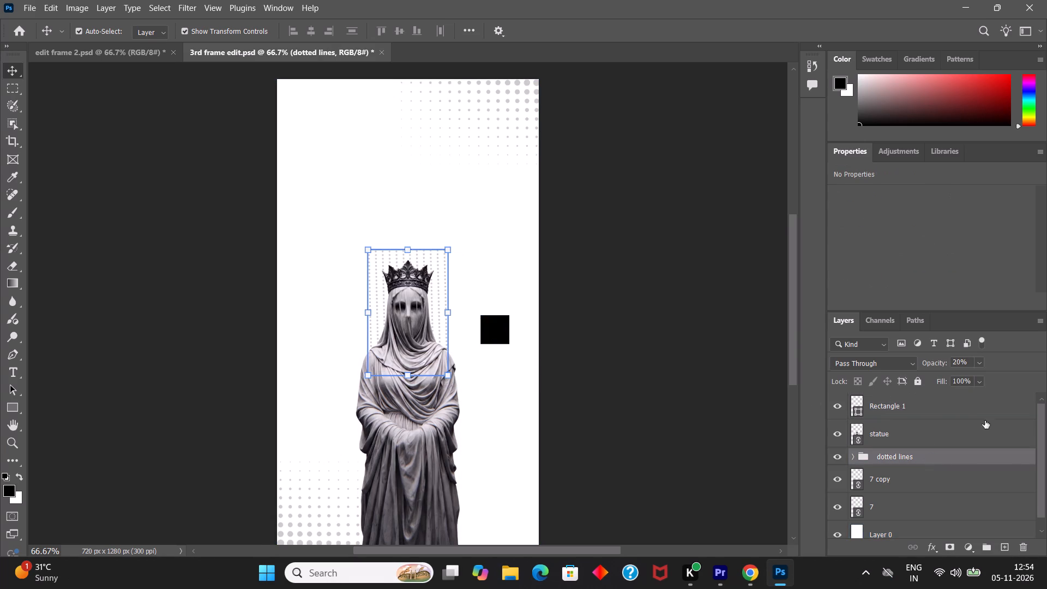
left_click(920, 381)
left_click(909, 441)
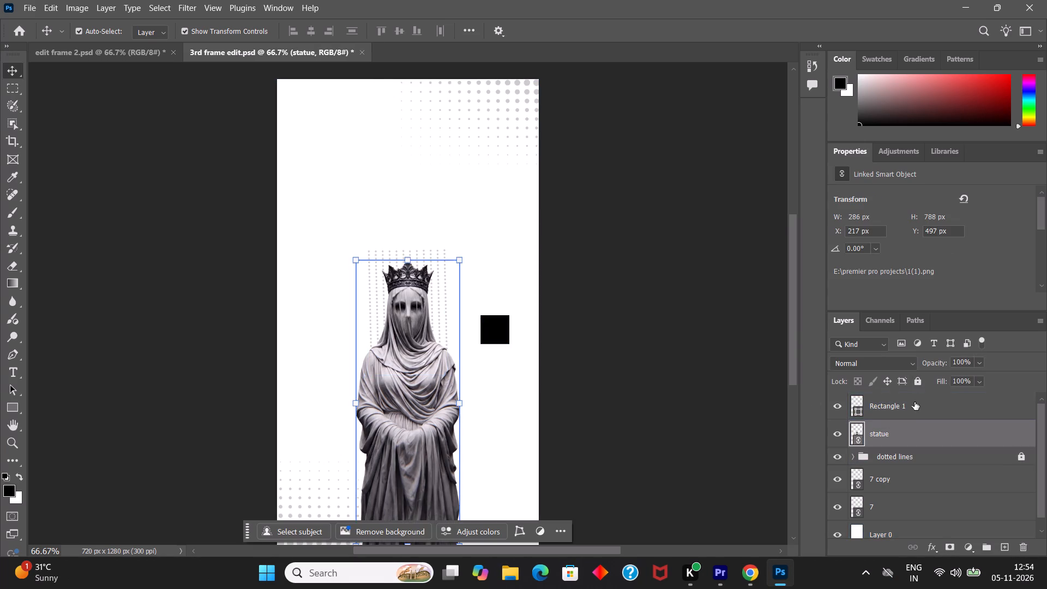
left_click(919, 381)
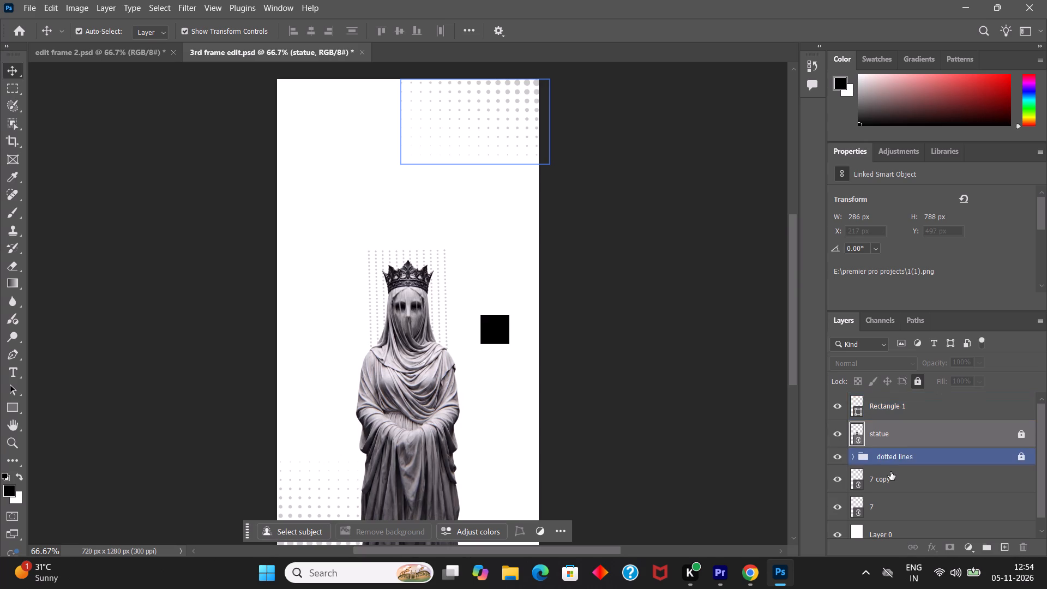
scroll(890, 472, "down", 4)
left_click(890, 472)
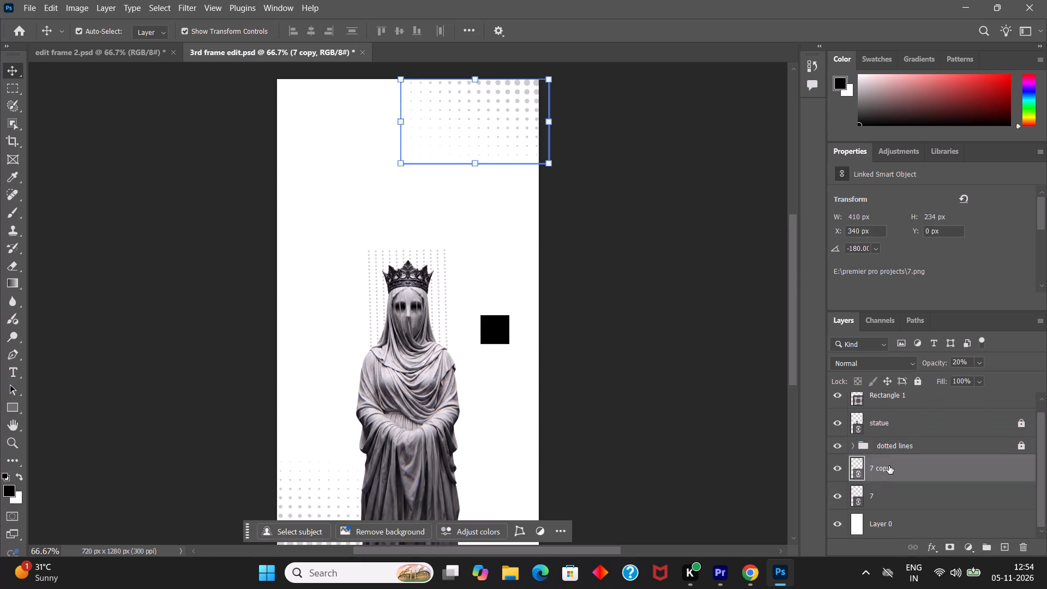
left_click(917, 381)
left_click(897, 503)
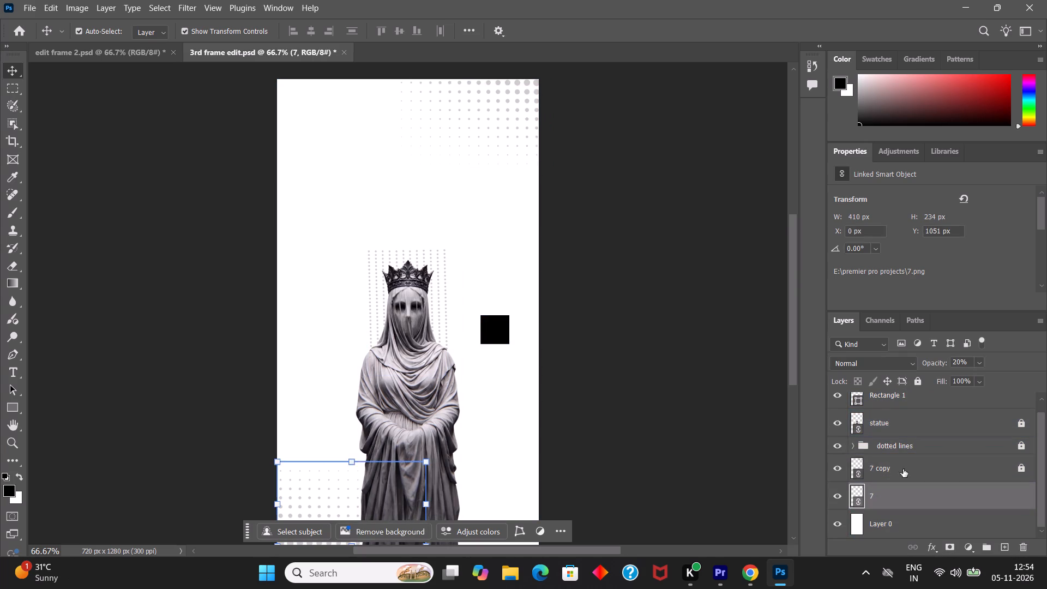
left_click(917, 383)
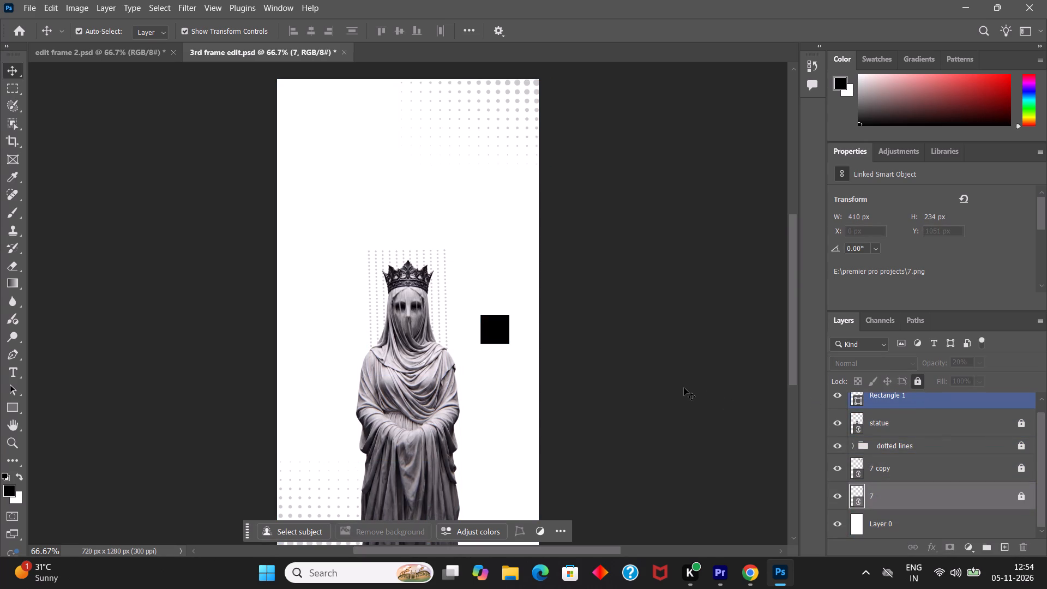
left_click(684, 388)
Save the 3rd frame edit.psd document.
key("ctrl+s")
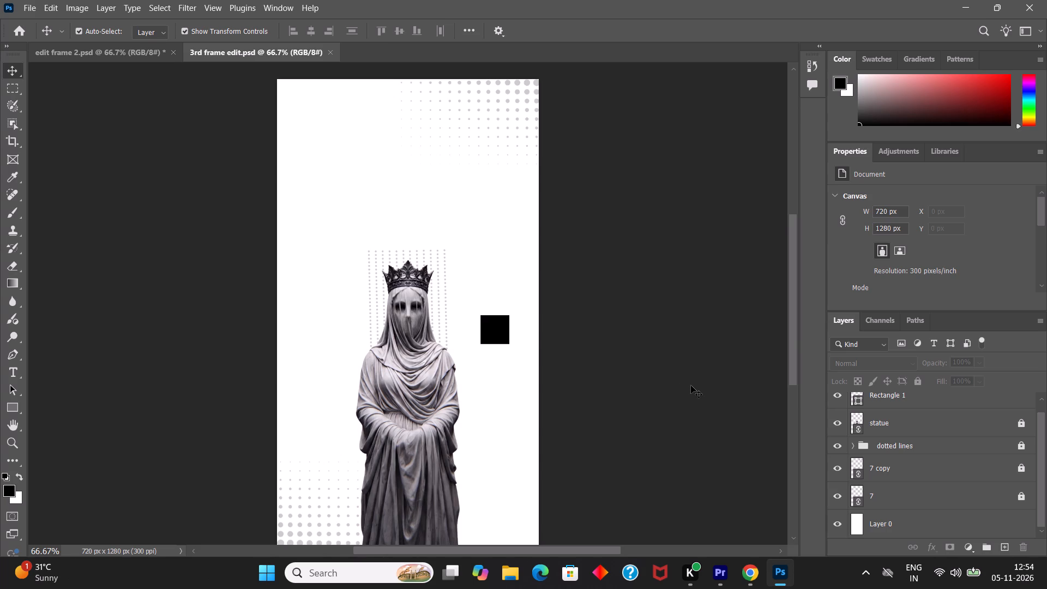
Transform the black square to about 66 x 66 px beside the statue's folded arms, at about X 522.5, Y 941.5 px.
left_click(489, 332)
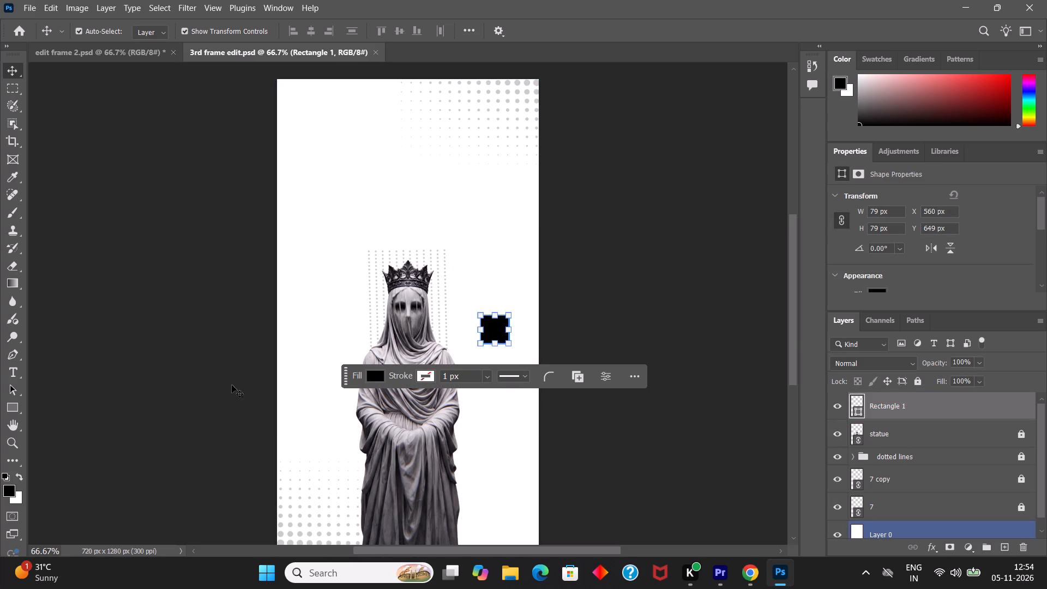
key("ctrl+t")
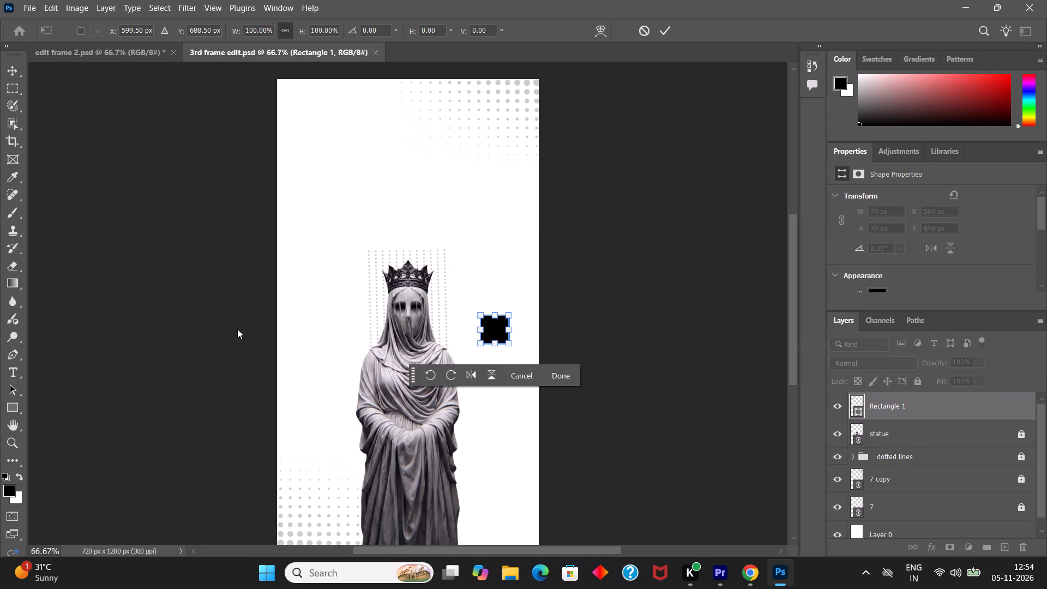
left_click_drag(182, 34, 204, 32)
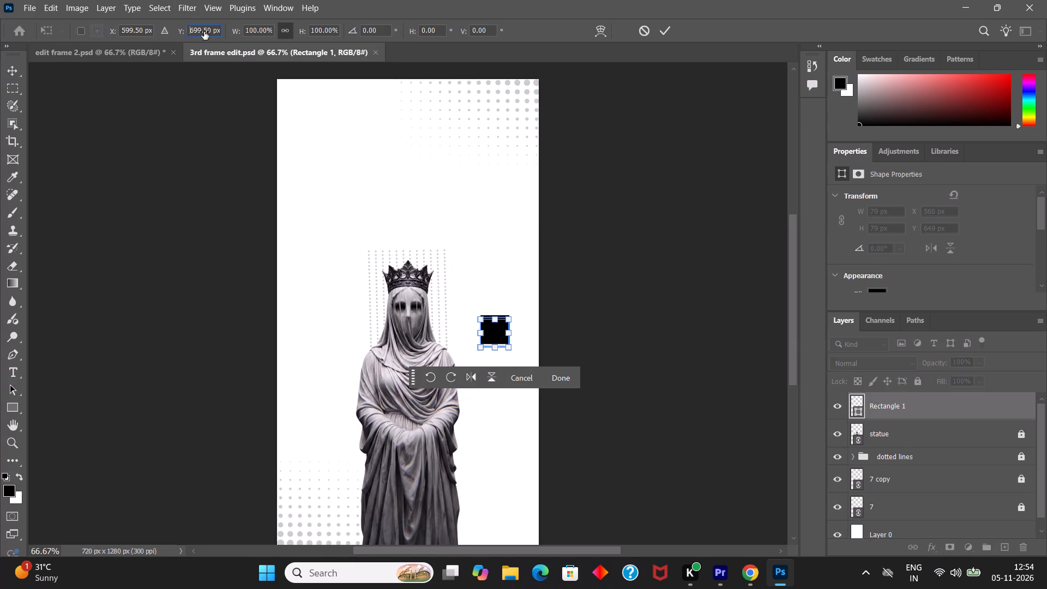
left_click_drag(204, 32, 405, 74)
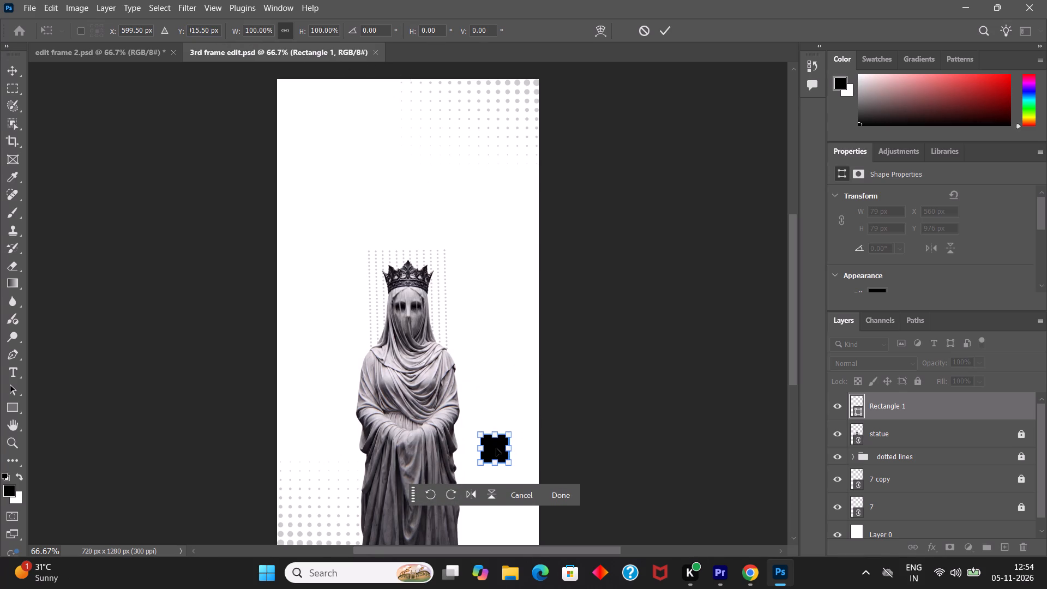
left_click_drag(501, 453, 485, 454)
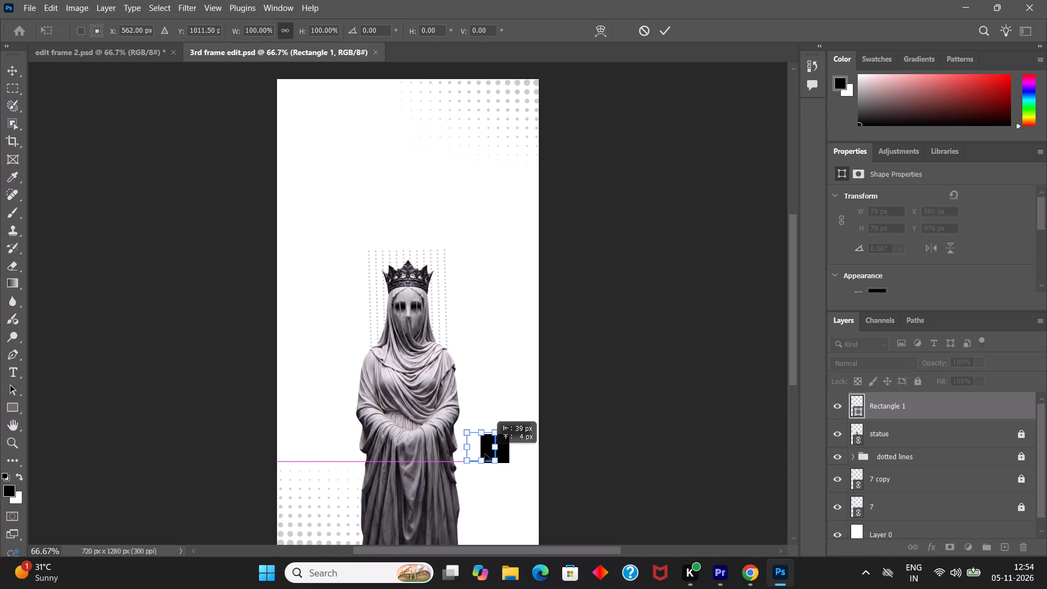
left_click_drag(485, 454, 489, 458)
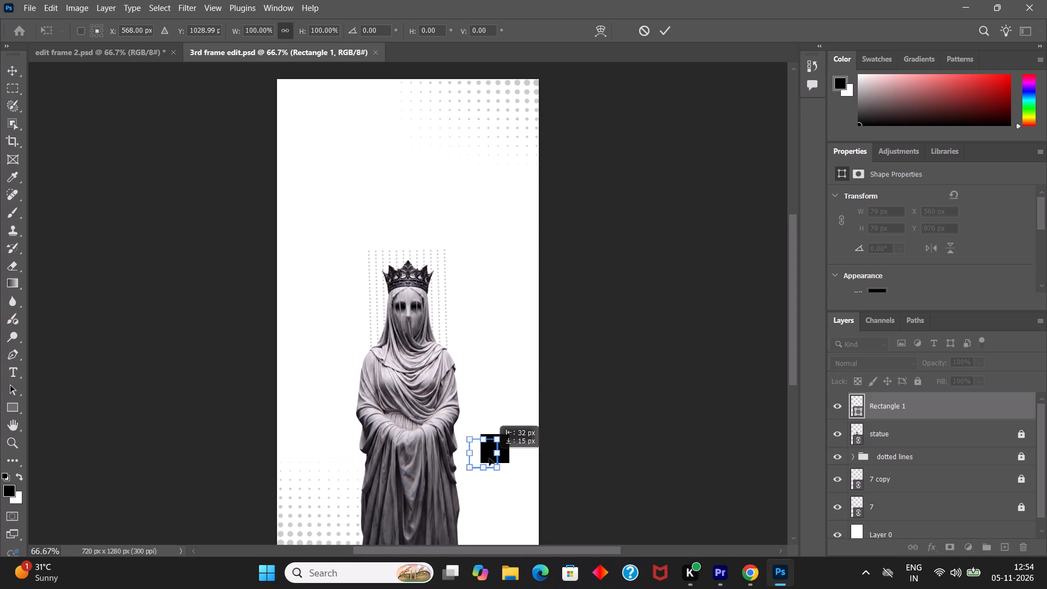
left_click_drag(489, 458, 489, 451)
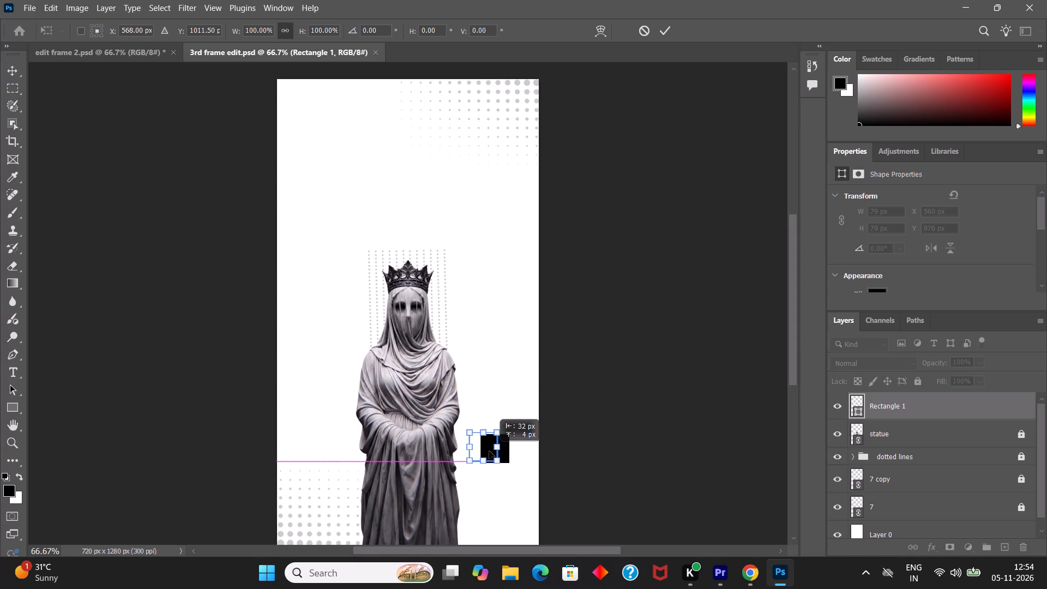
left_click_drag(489, 451, 487, 440)
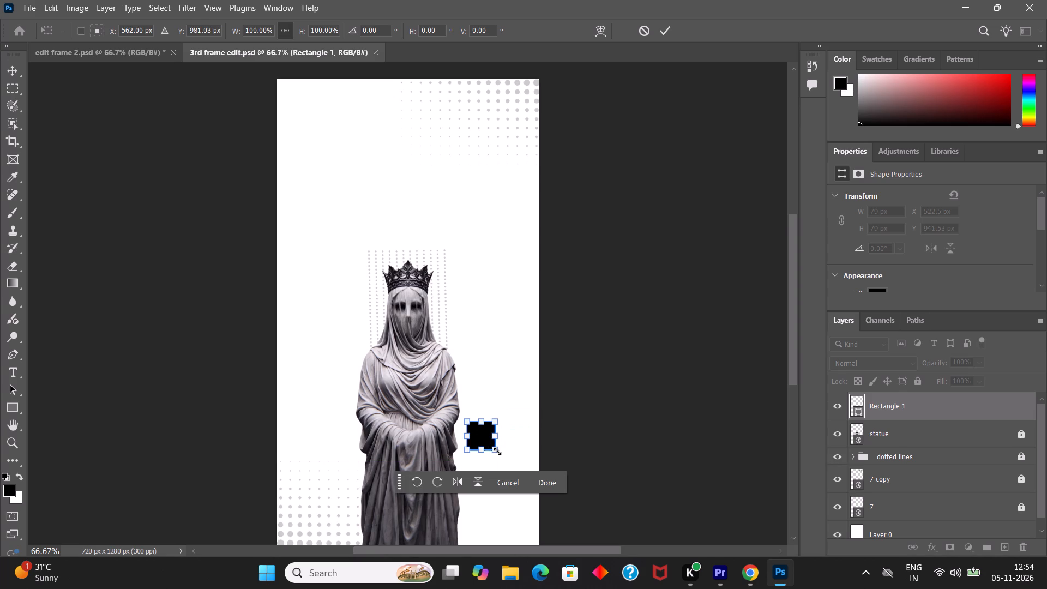
left_click(497, 451)
left_click_drag(497, 450, 491, 447)
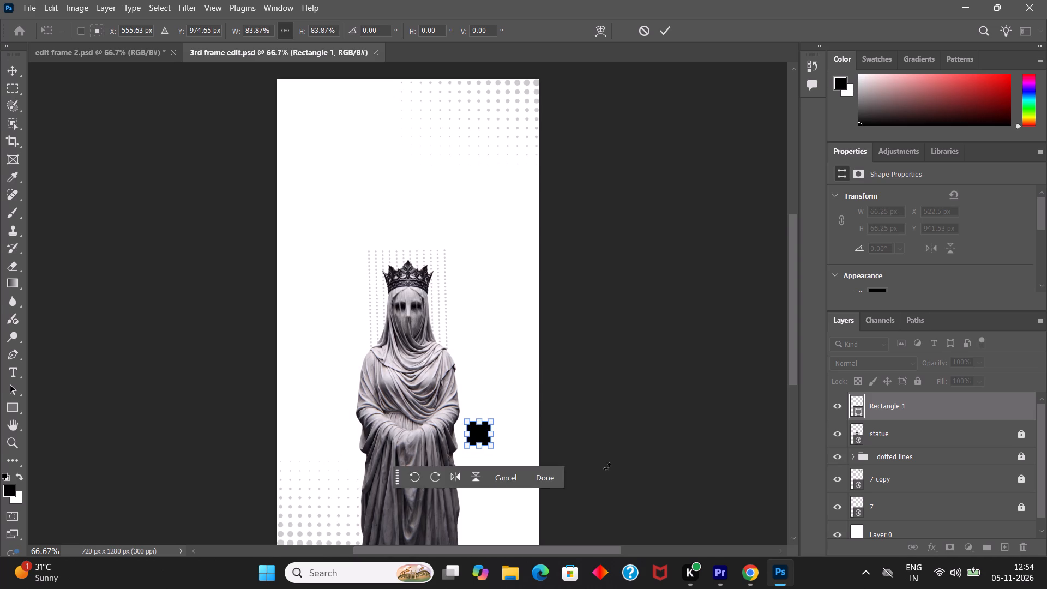
left_click(607, 466)
left_click(666, 31)
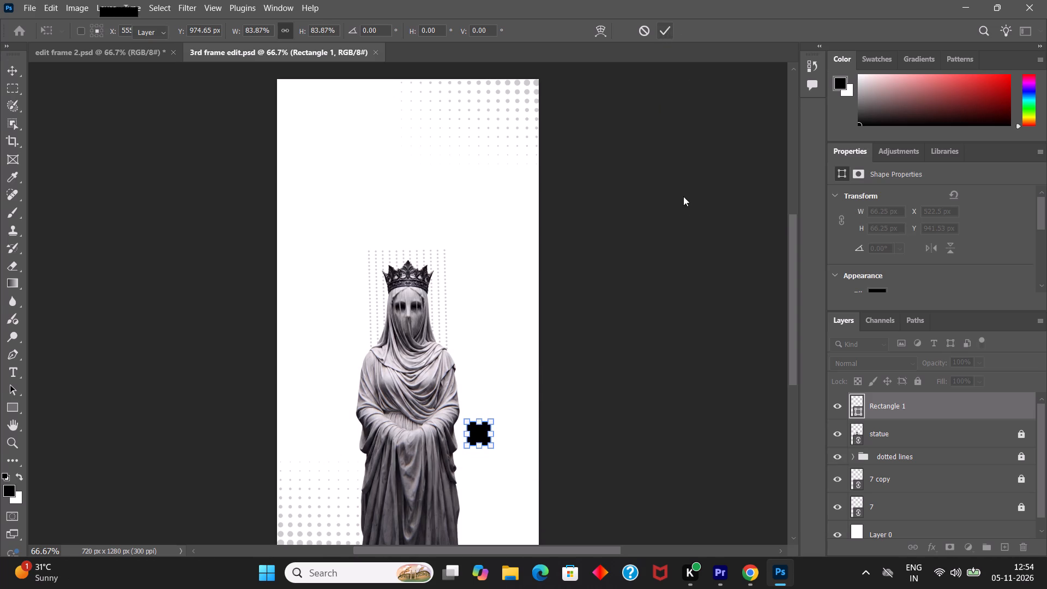
left_click(677, 206)
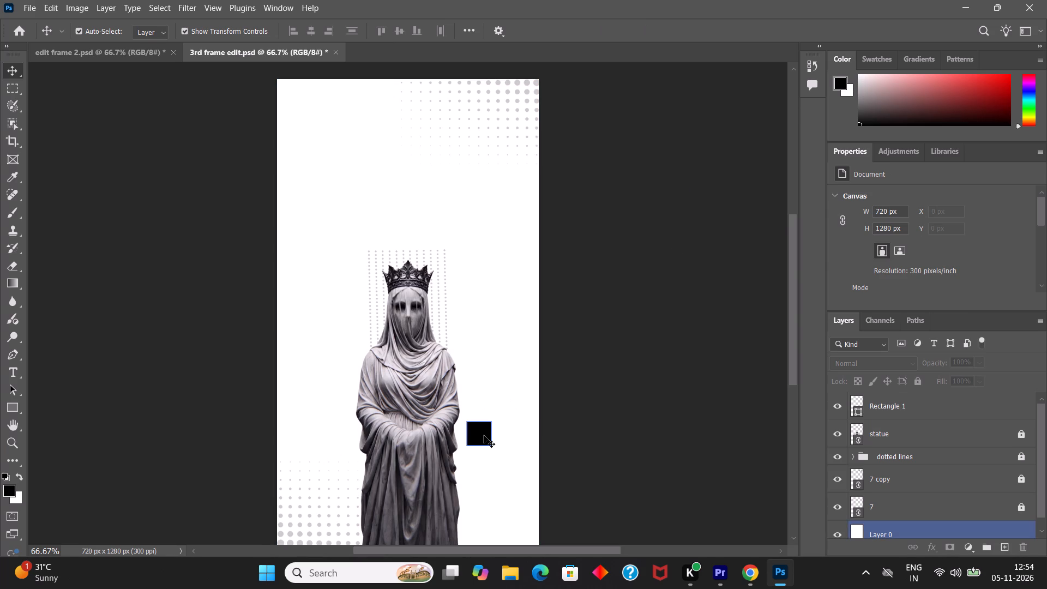
Reposition the black square closer to the statue's side, at about X 511.5, Y 938.5 px.
left_click_drag(484, 435, 485, 426)
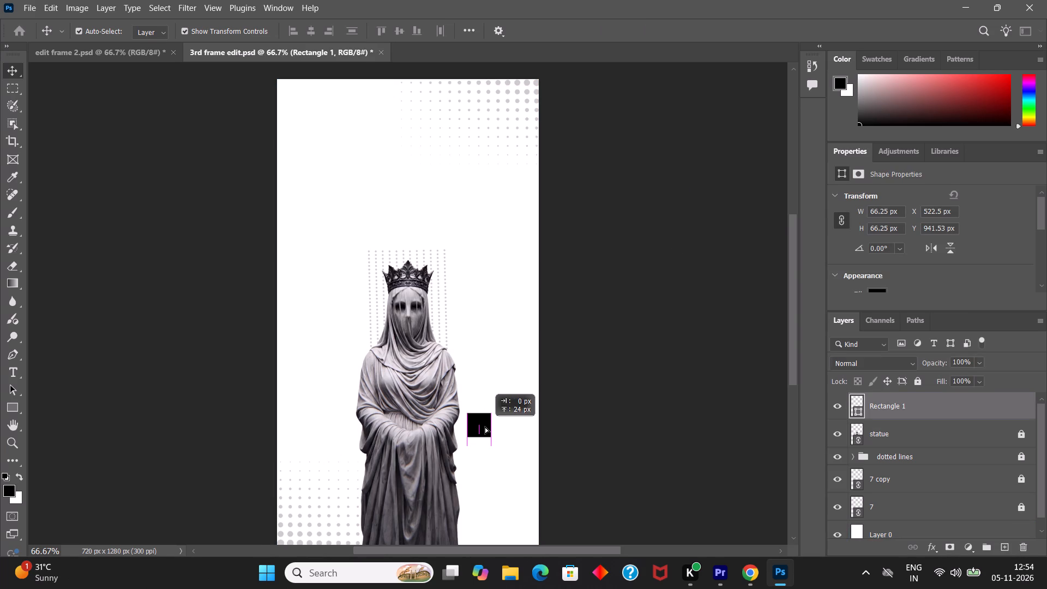
left_click_drag(485, 426, 485, 428)
left_click(574, 414)
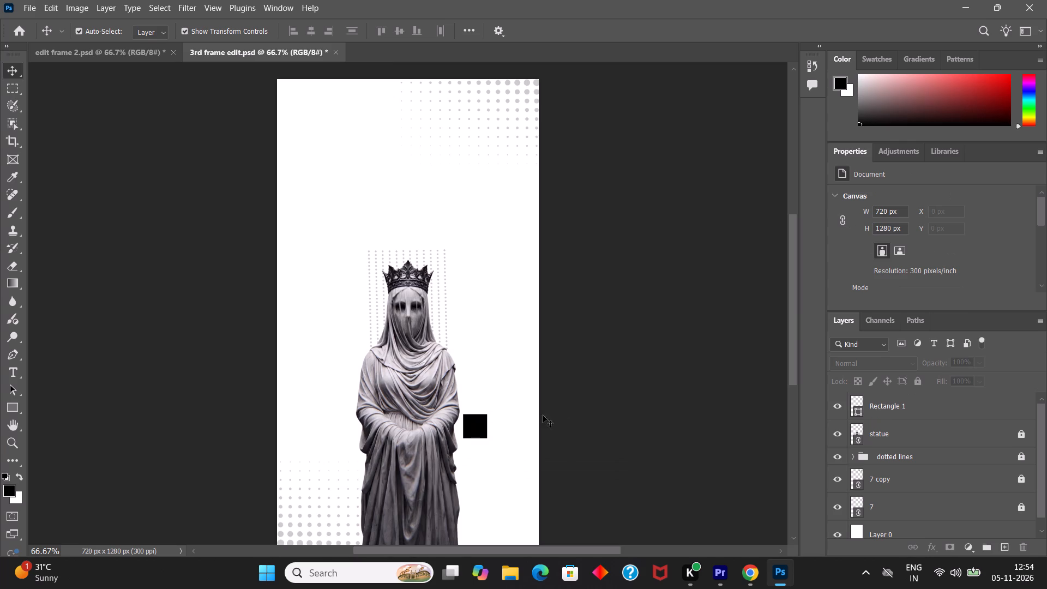
left_click_drag(477, 425, 478, 431)
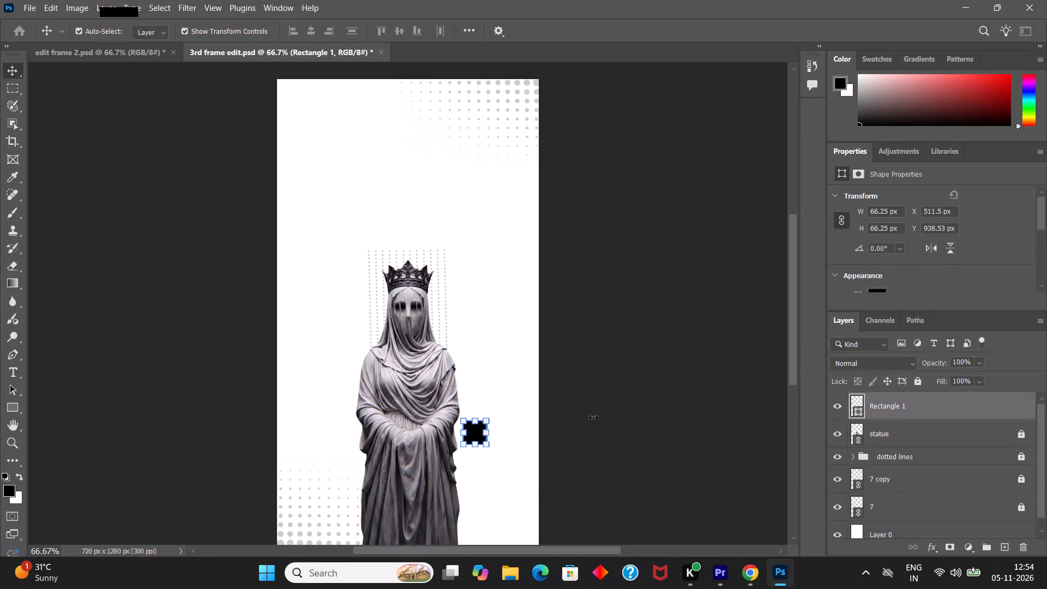
left_click(612, 413)
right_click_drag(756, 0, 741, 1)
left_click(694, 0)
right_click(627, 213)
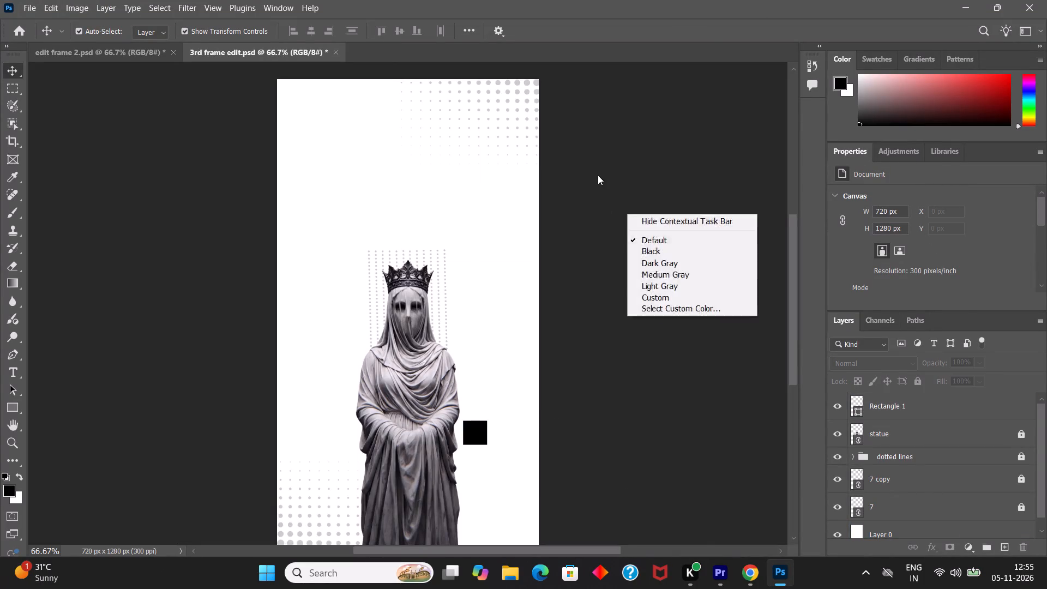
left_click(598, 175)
Save the 3rd frame edit.psd document.
key("ctrl+s")
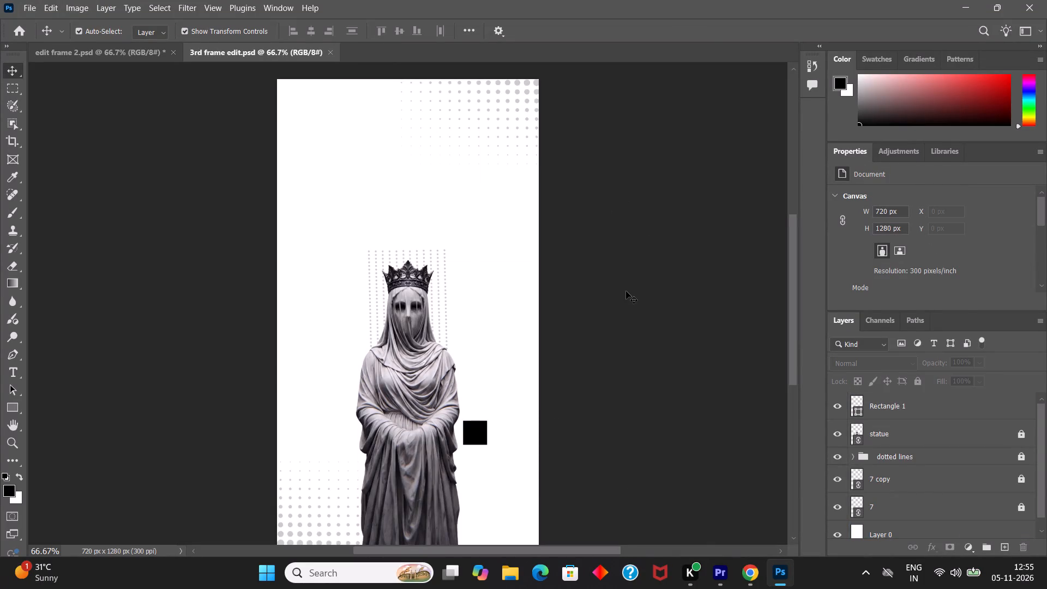
Shift the black square horizontally away from the statue to X 520.5 px, keeping its height on the canvas.
left_click(483, 427)
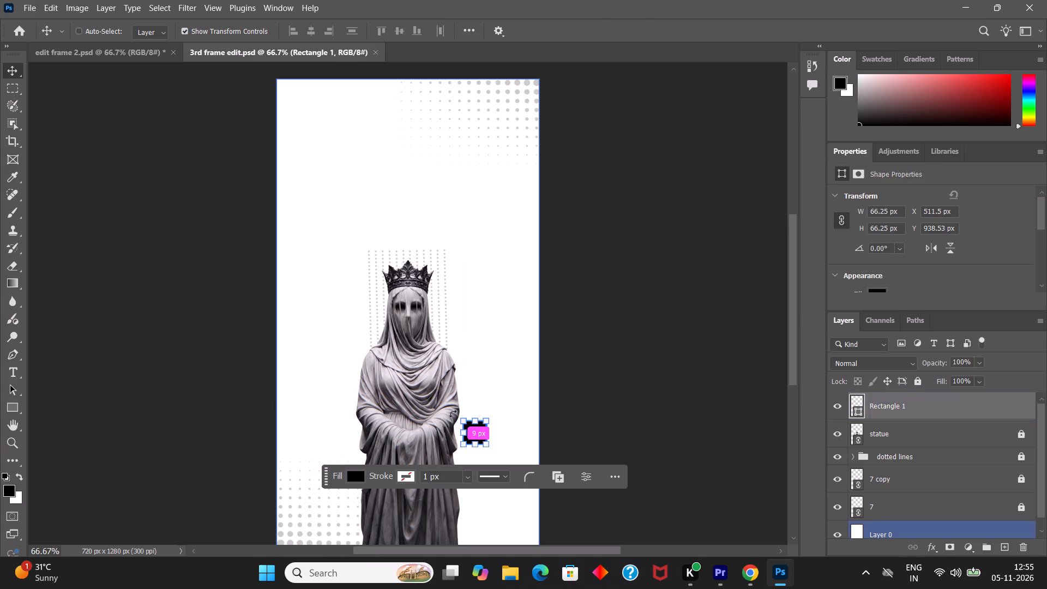
key("ctrl+t")
left_click_drag(113, 33, 119, 33)
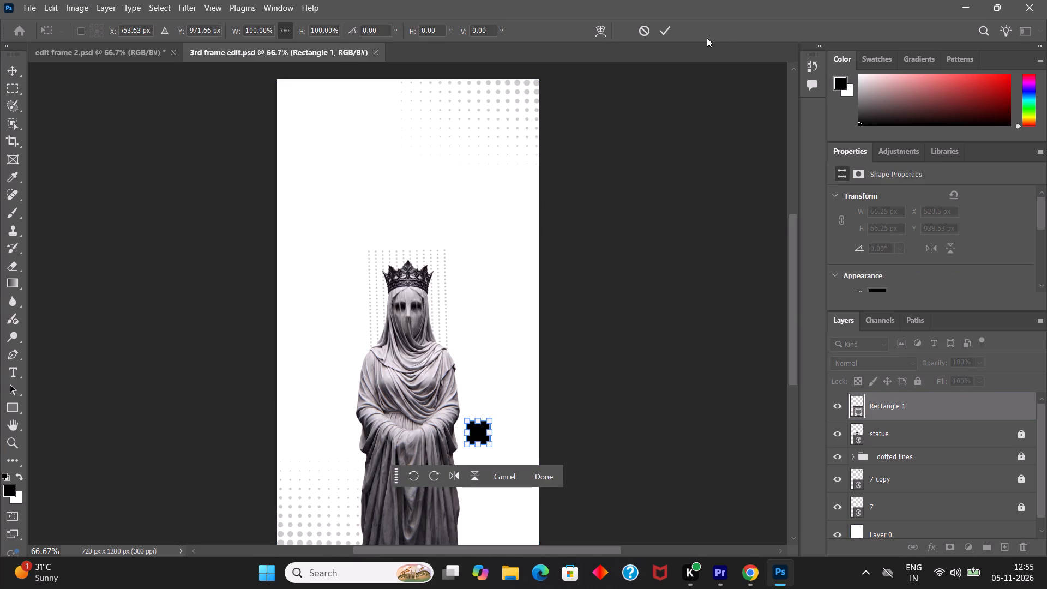
left_click(664, 29)
left_click(678, 123)
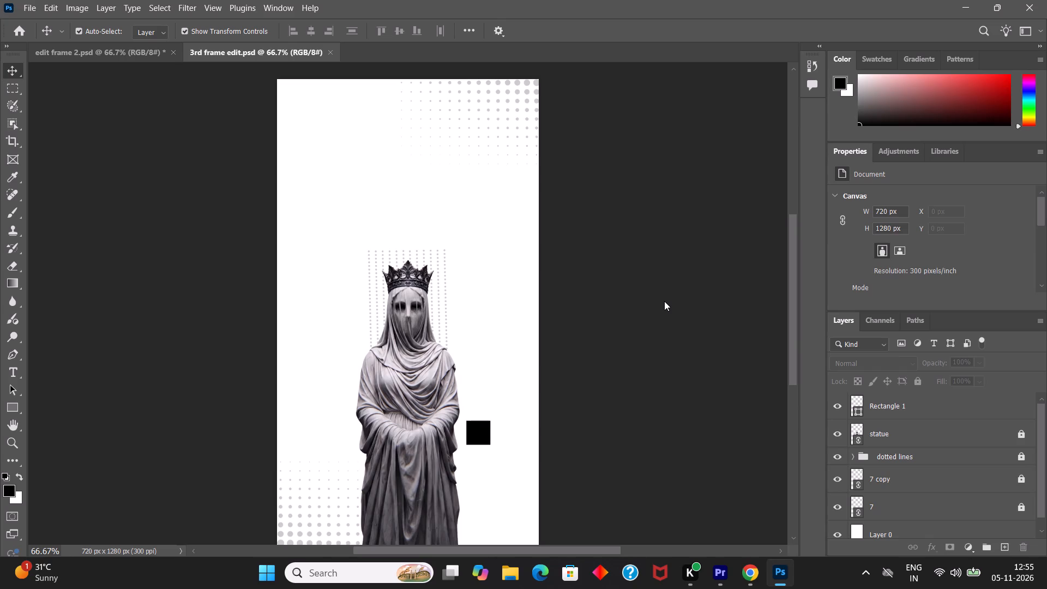
Duplicate the black square and place the copy beside the statue's opposite shoulder, about 407 px across from and higher than the original.
left_click(486, 437)
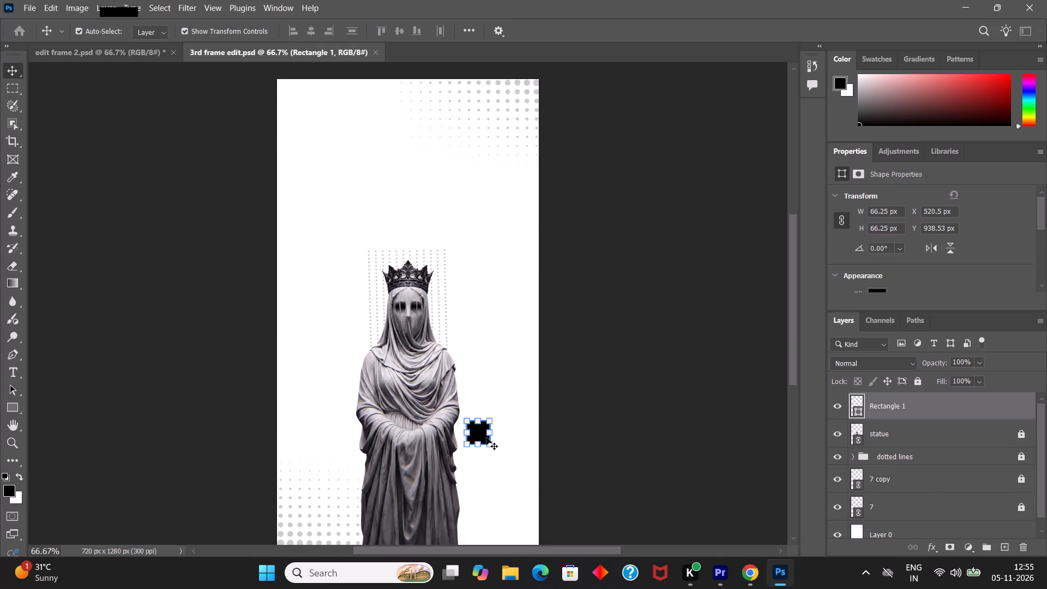
key("ctrl+j")
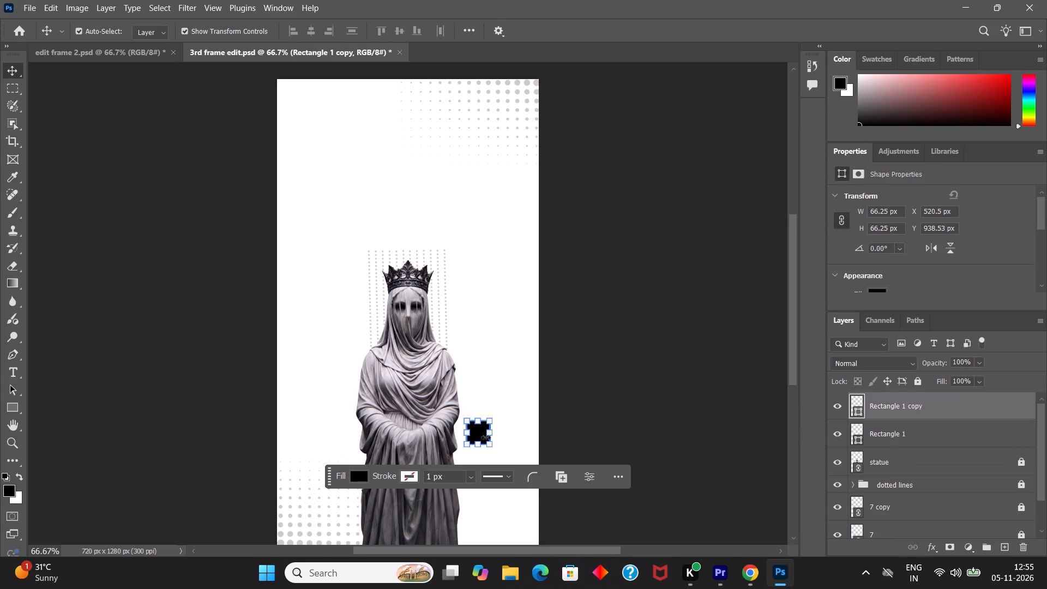
left_click_drag(479, 433, 434, 400)
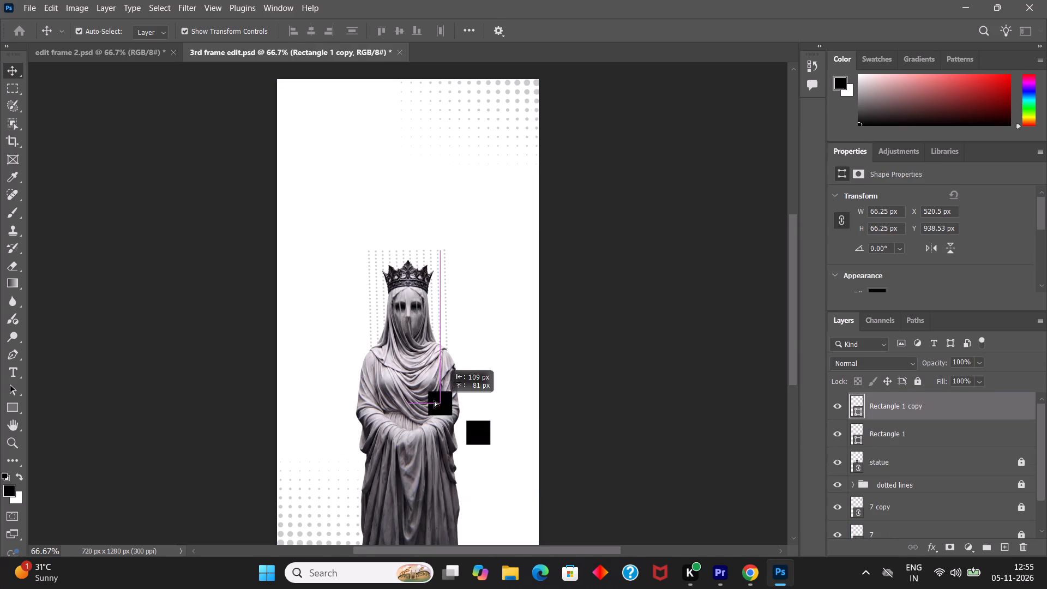
left_click_drag(434, 400, 332, 347)
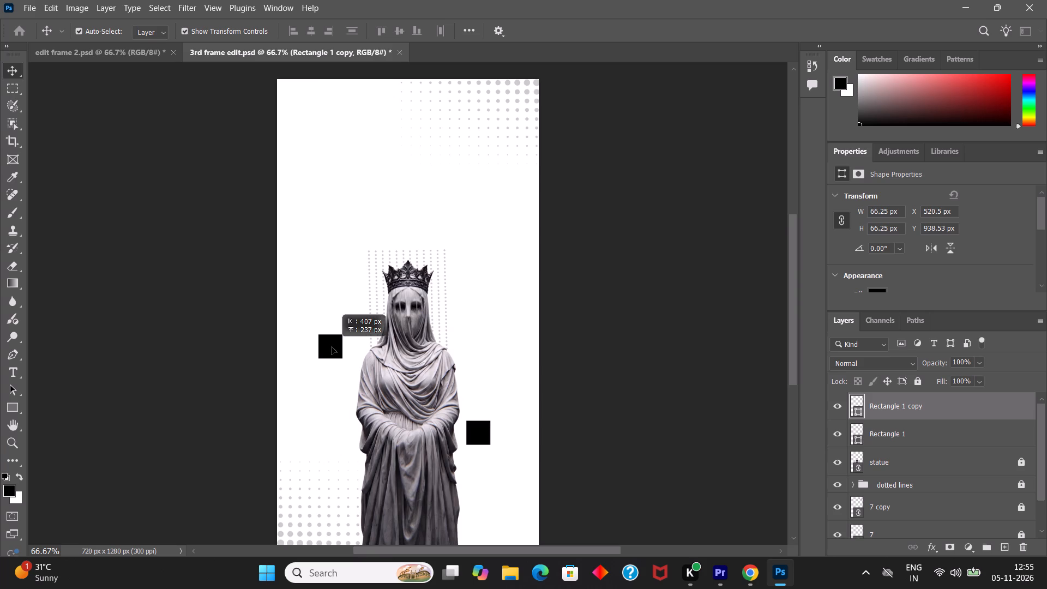
left_click_drag(332, 347, 334, 352)
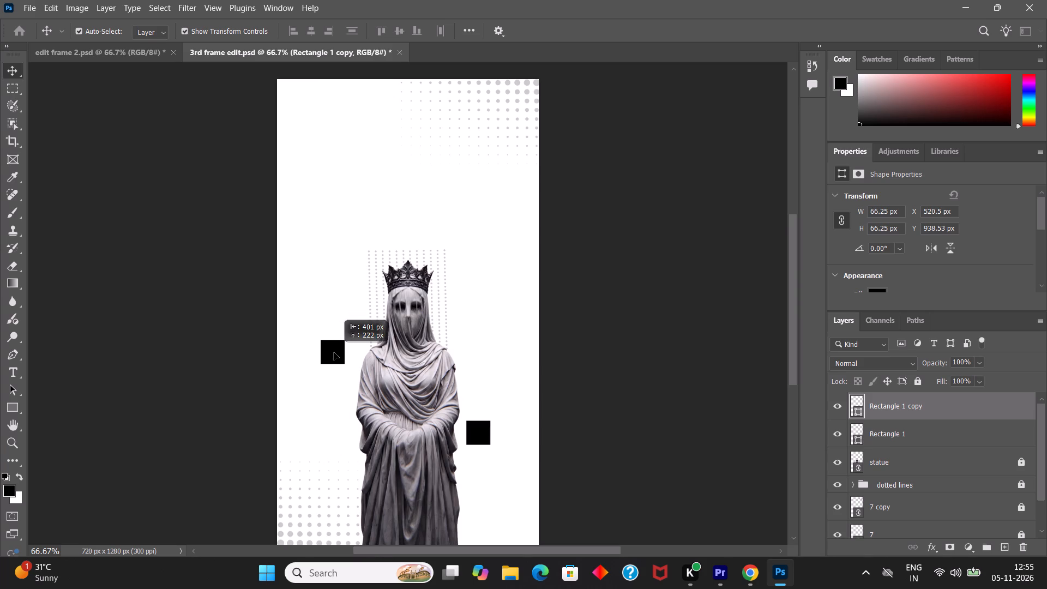
left_click_drag(334, 352, 332, 352)
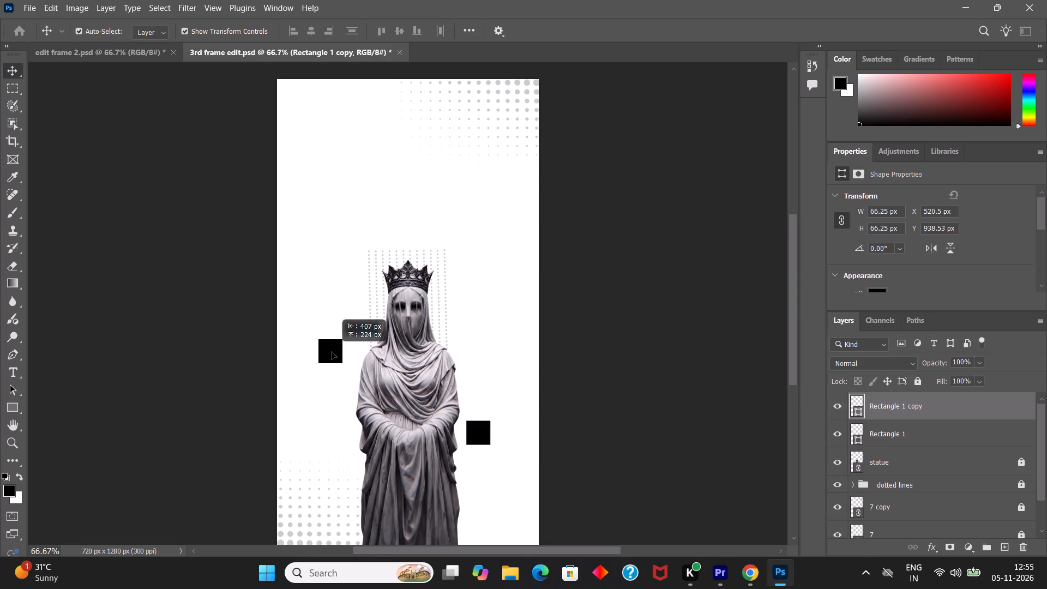
left_click_drag(332, 352, 331, 364)
left_click(741, 352)
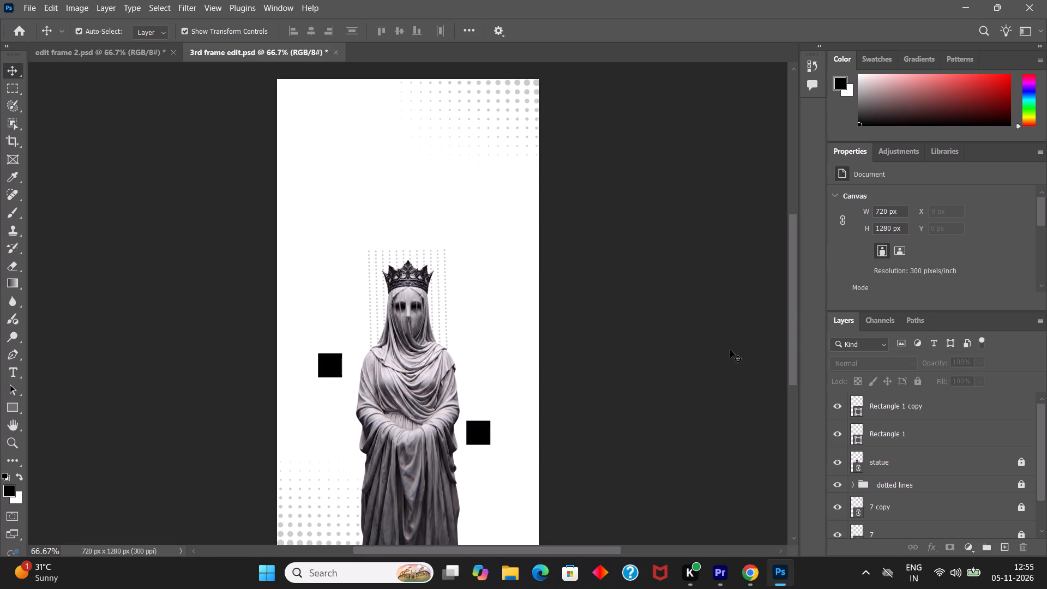
Save the 3rd frame edit.psd document.
key("ctrl+s")
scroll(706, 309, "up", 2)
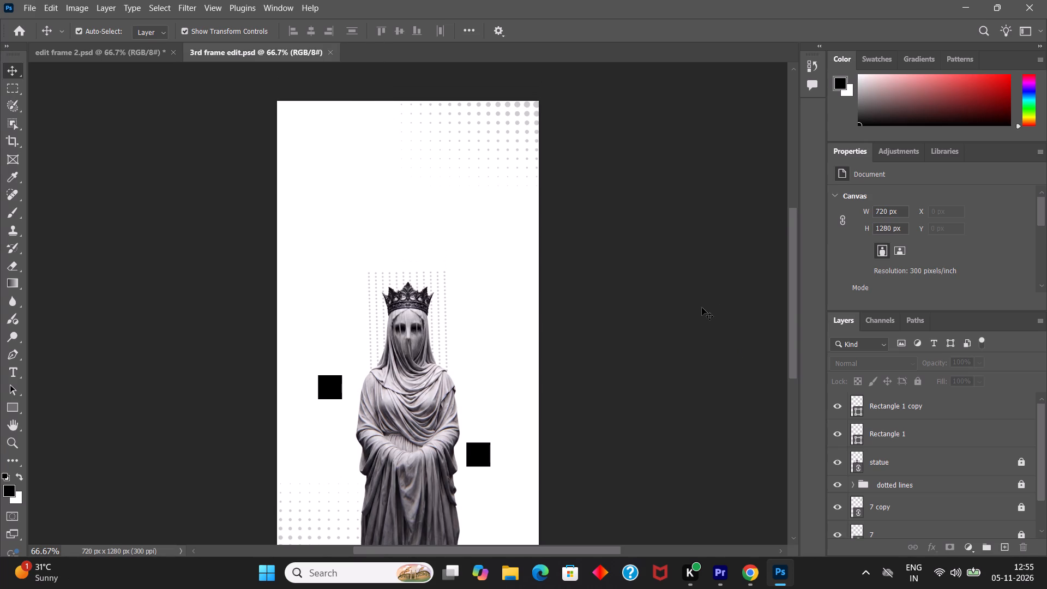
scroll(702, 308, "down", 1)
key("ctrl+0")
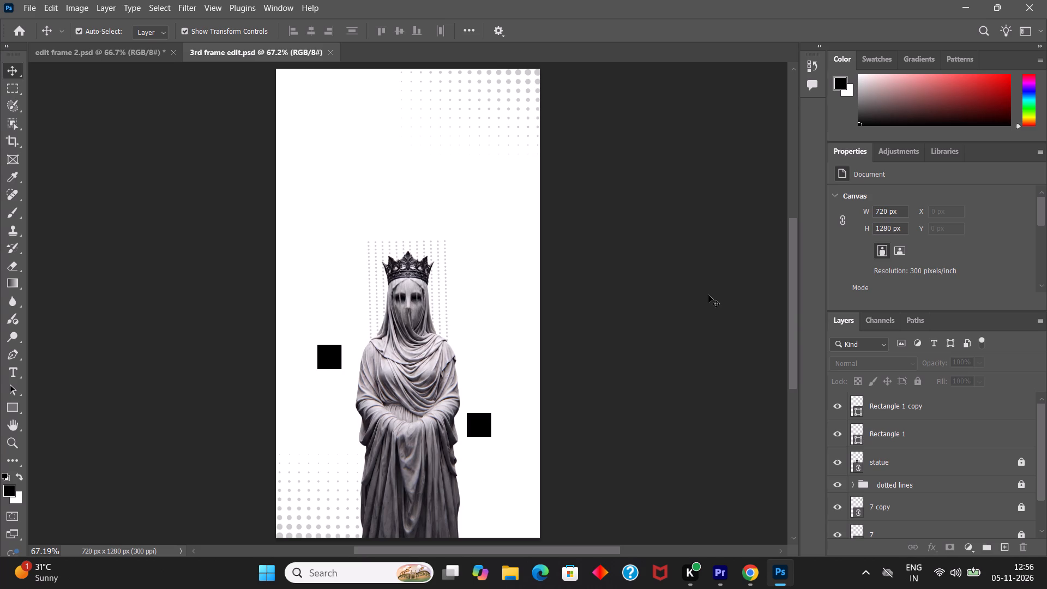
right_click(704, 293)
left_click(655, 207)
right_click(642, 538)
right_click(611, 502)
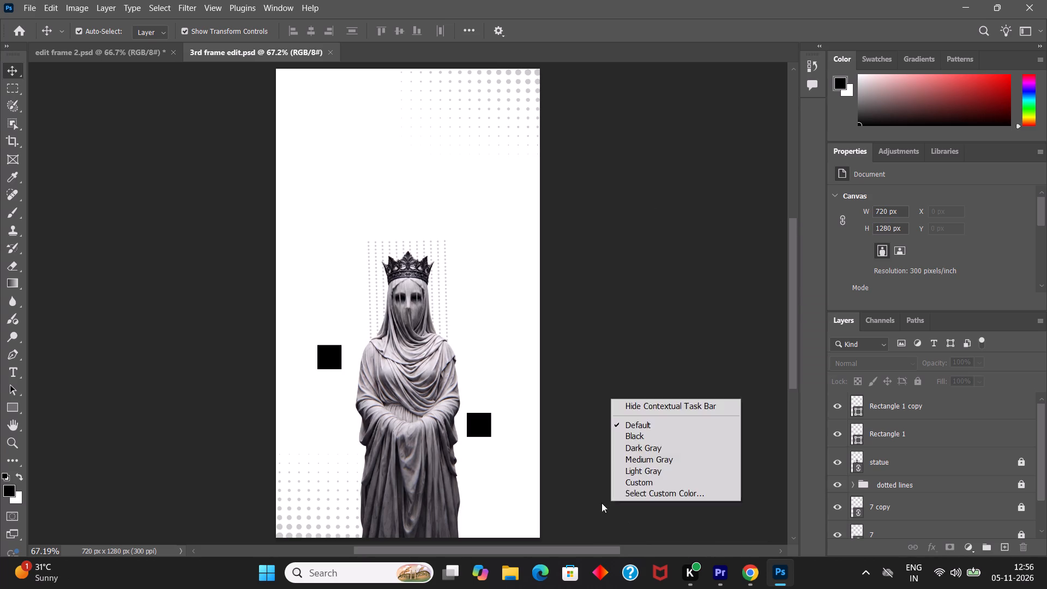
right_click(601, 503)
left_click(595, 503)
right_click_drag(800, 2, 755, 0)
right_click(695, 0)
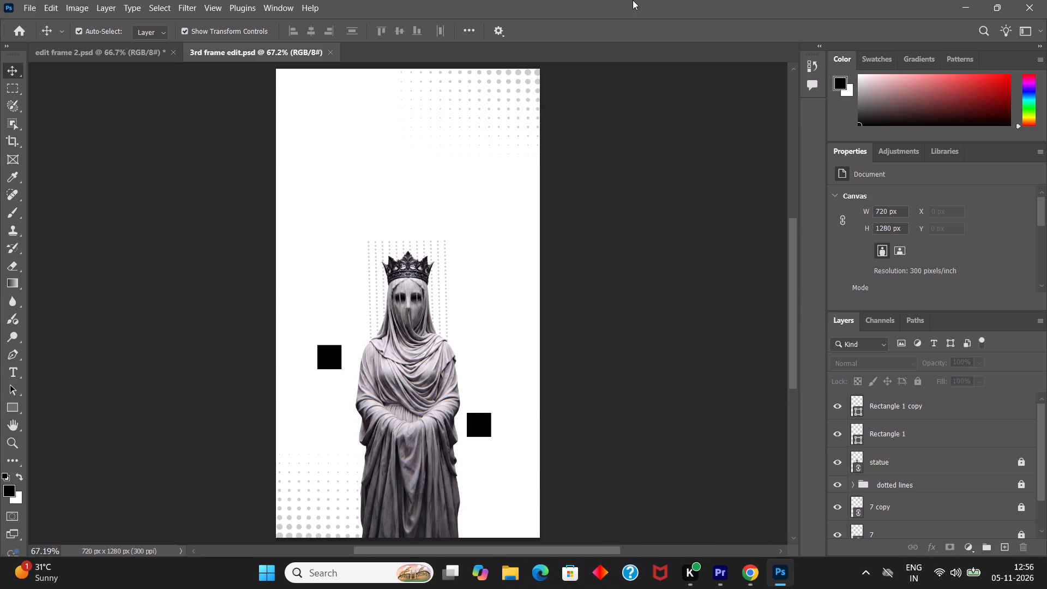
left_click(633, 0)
Play the recent "Most brands don't have a product problem" video in VLC, pause around 00:07 to examine the statue layout, and return to Photoshop.
left_click(508, 575)
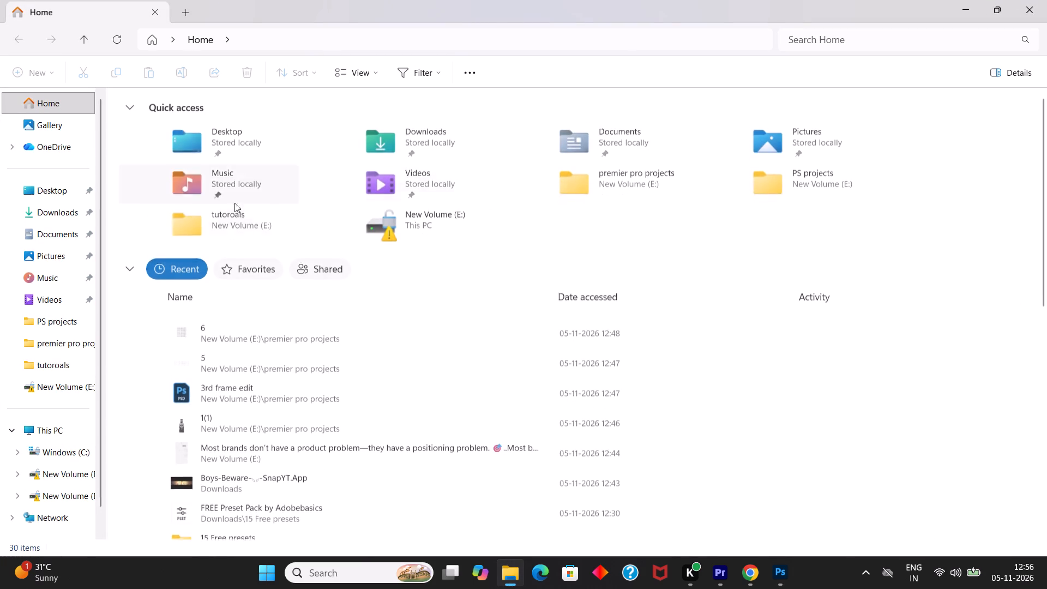
scroll(278, 394, "down", 2)
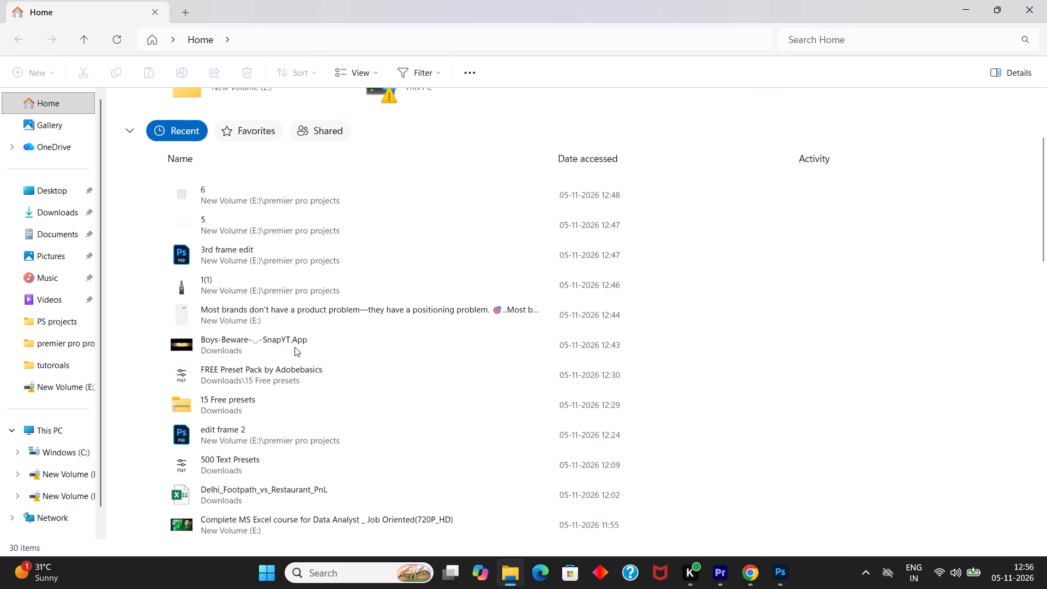
double_click(290, 314)
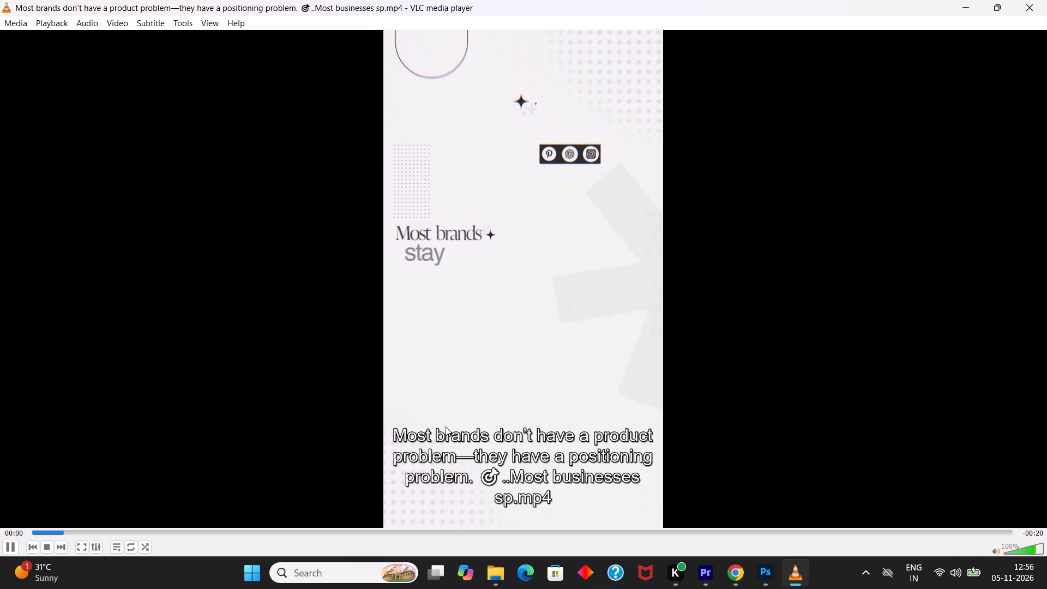
right_click(352, 505)
right_click(326, 500)
left_click(312, 498)
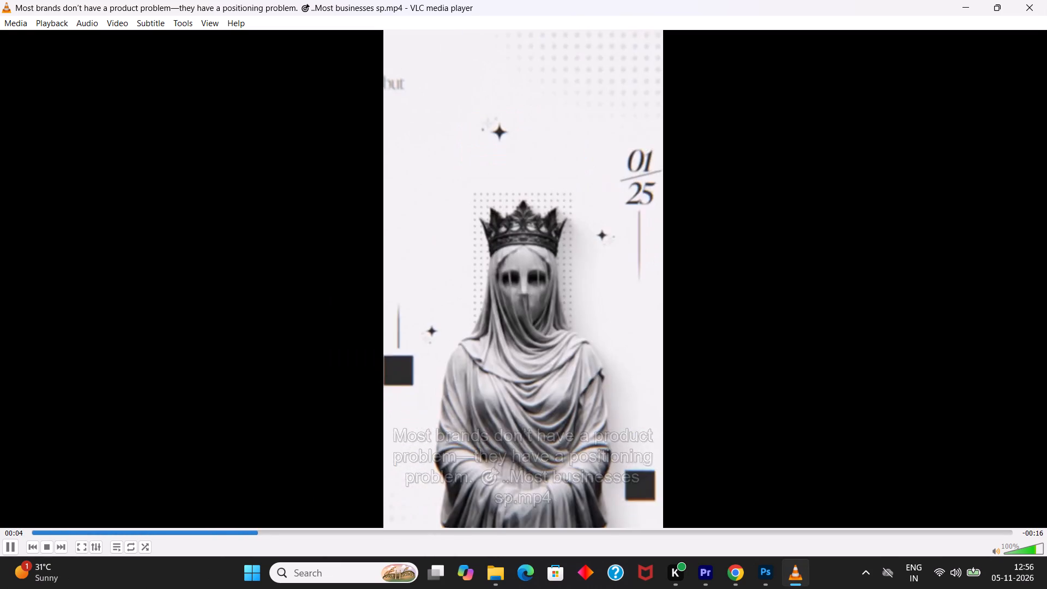
key("space")
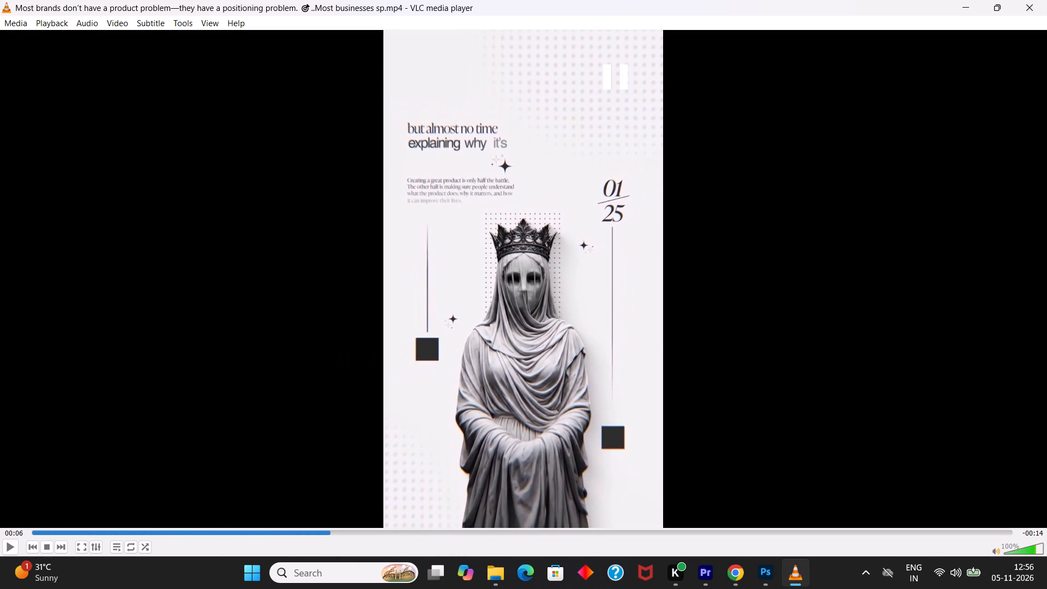
key("shift+Left")
key("space")
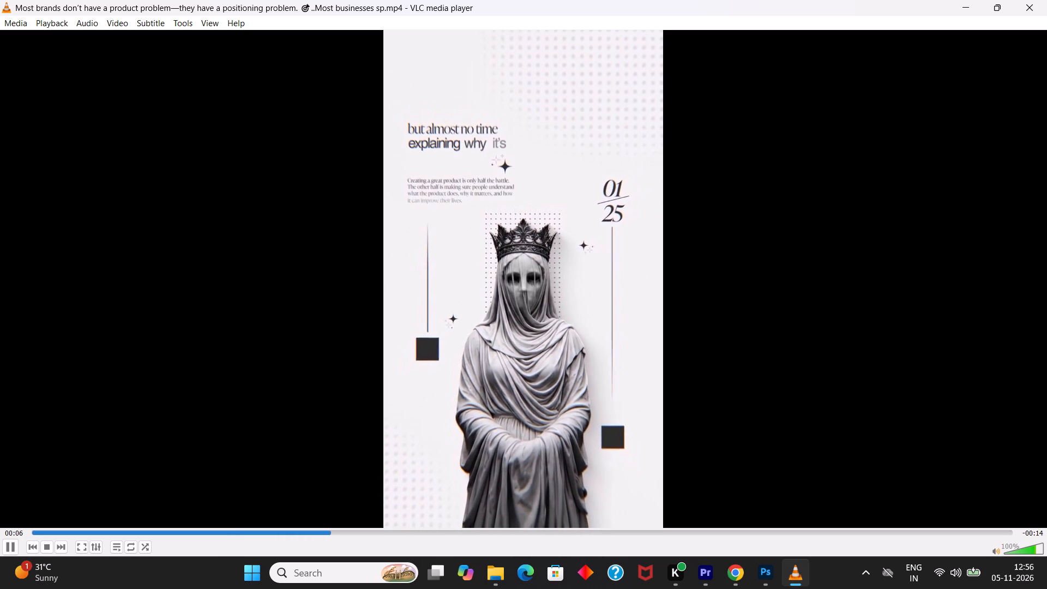
key("space")
key("space")
key("space")
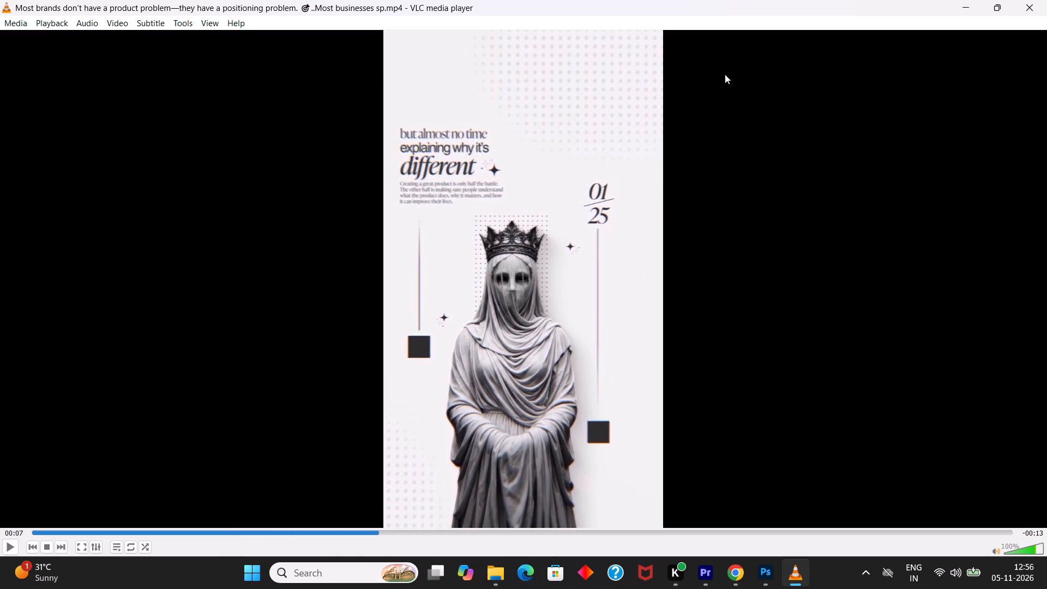
left_click(1046, 0)
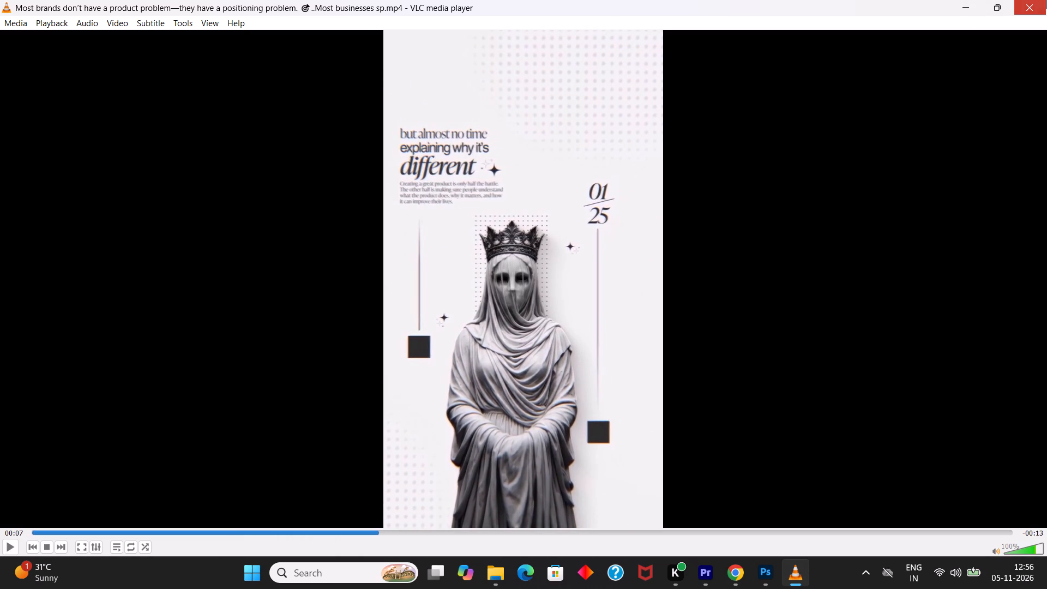
left_click(1046, 0)
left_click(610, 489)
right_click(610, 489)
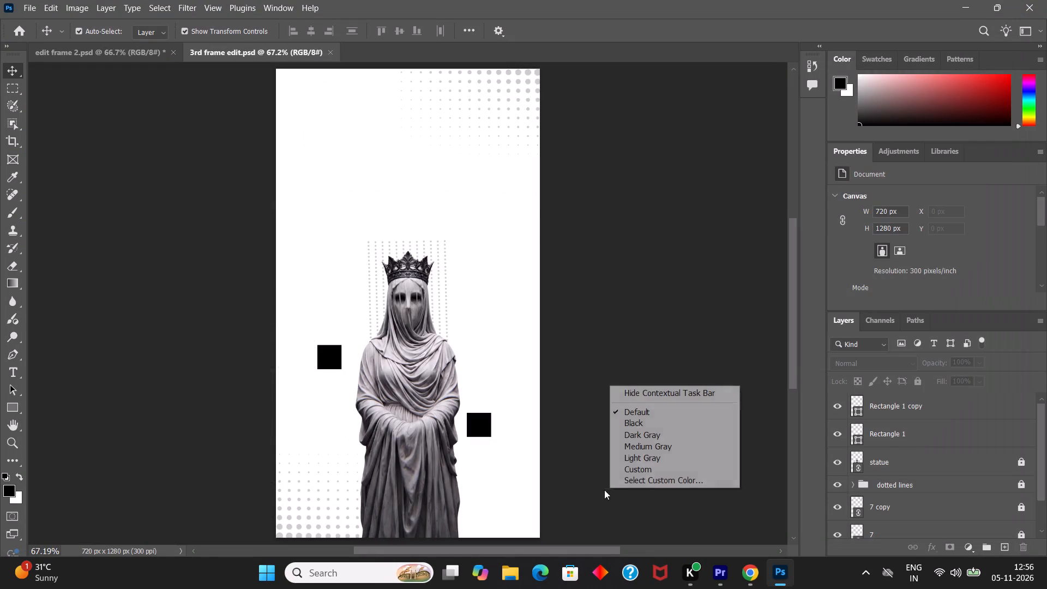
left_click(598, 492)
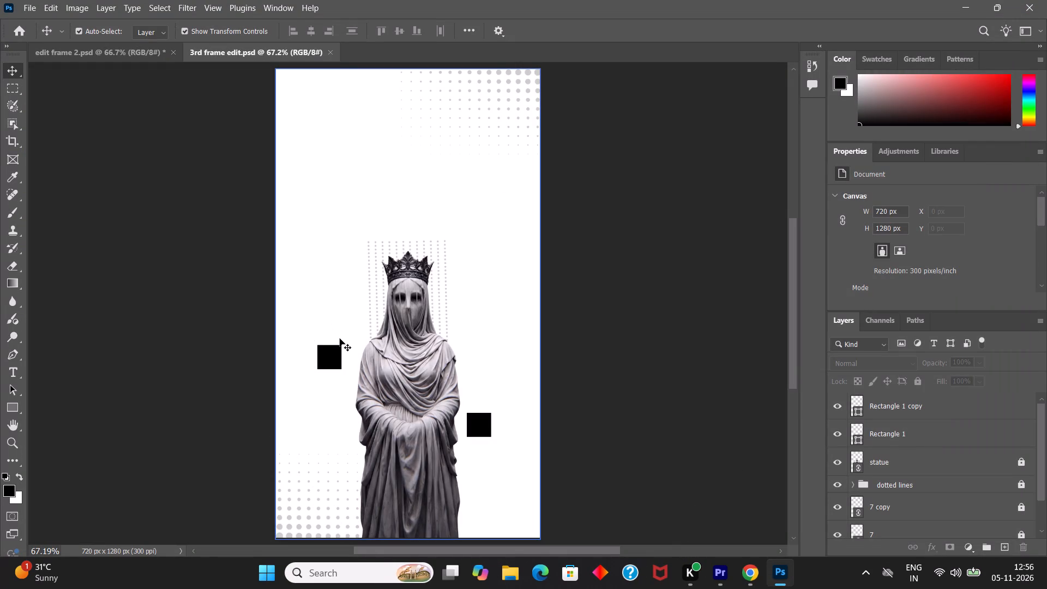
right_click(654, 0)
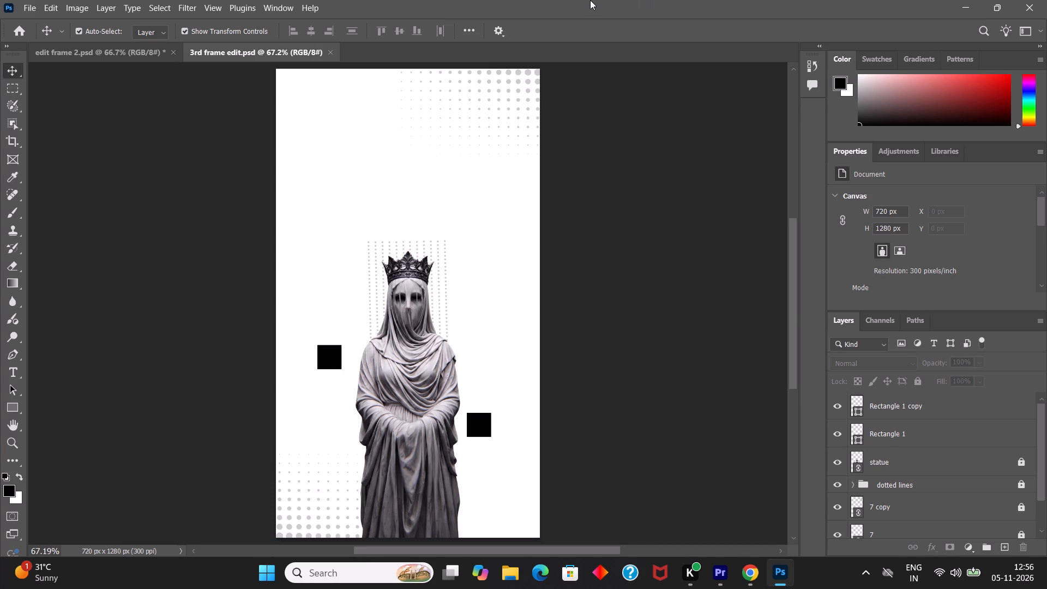
Switch to Chrome, browse the comments under the "mad tsai - boys beware (official audio)" video, and return to Photoshop.
left_click(748, 578)
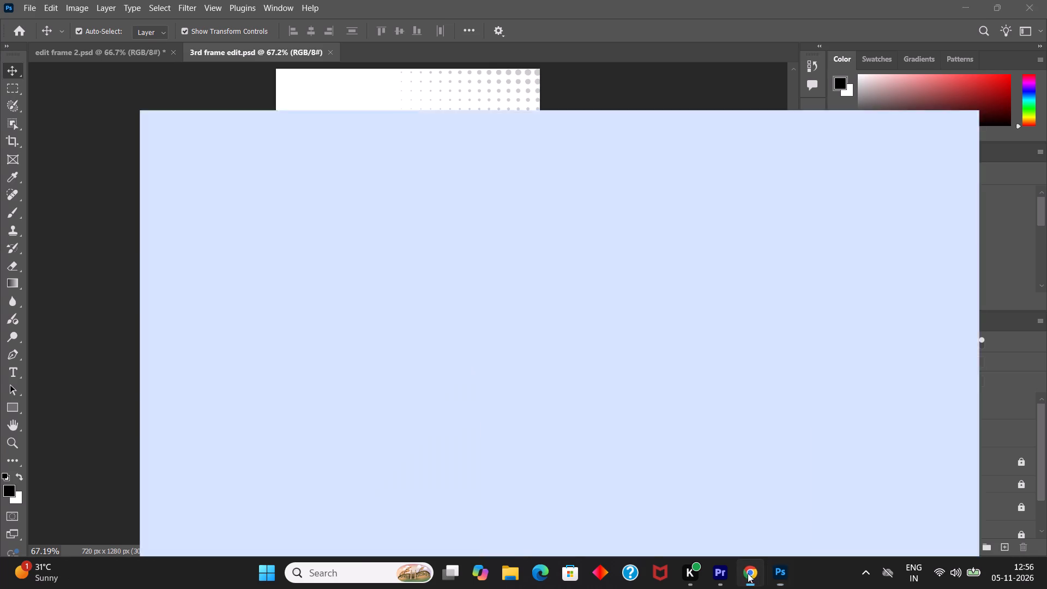
left_click(80, 468)
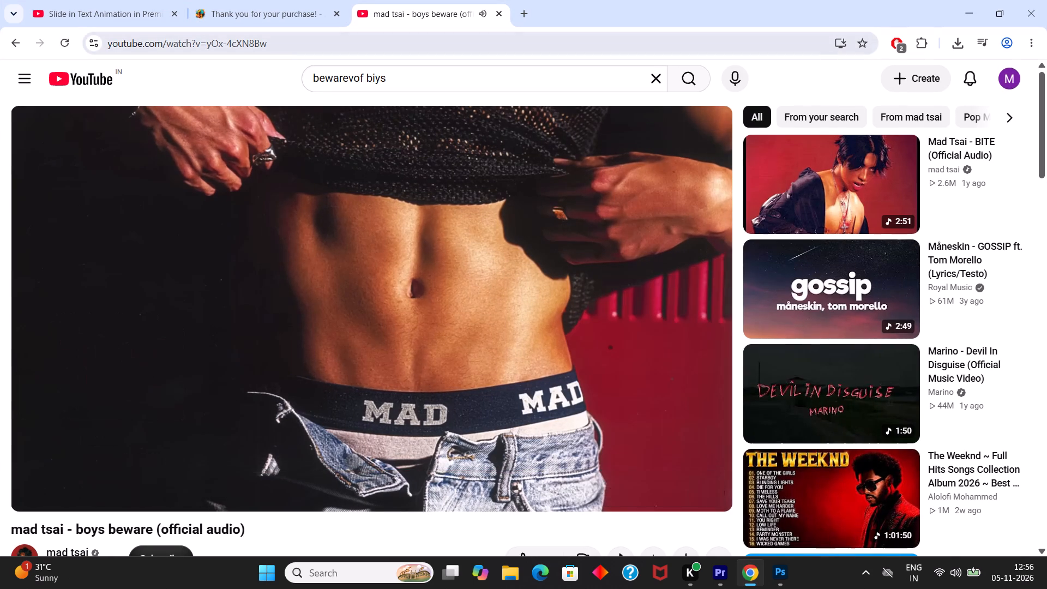
scroll(456, 293, "down", 8)
right_click_drag(669, 0, 653, 3)
right_click(643, 2)
left_click(587, 0)
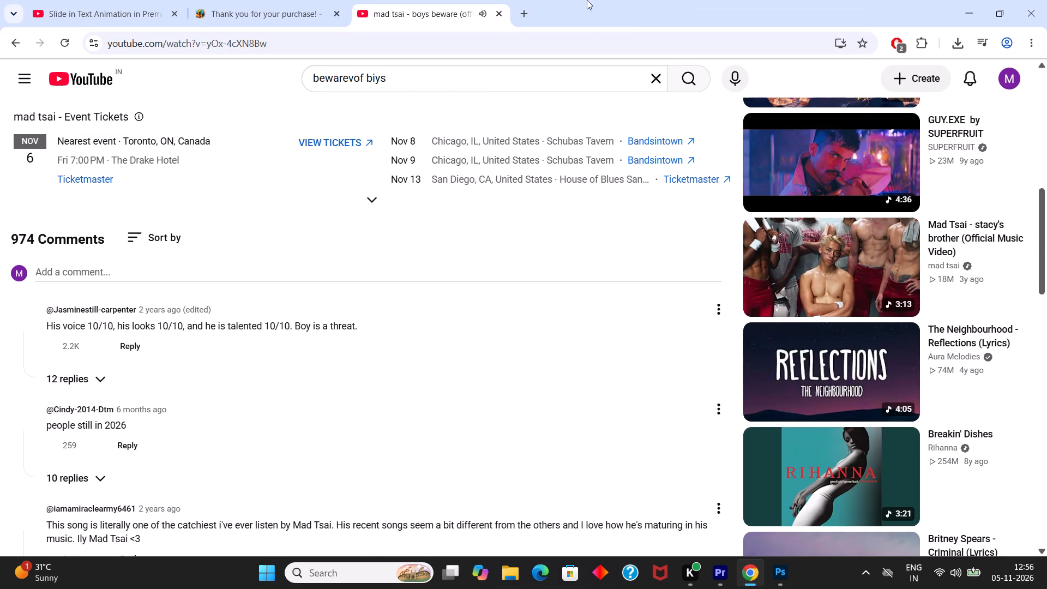
right_click(274, 404)
left_click(246, 407)
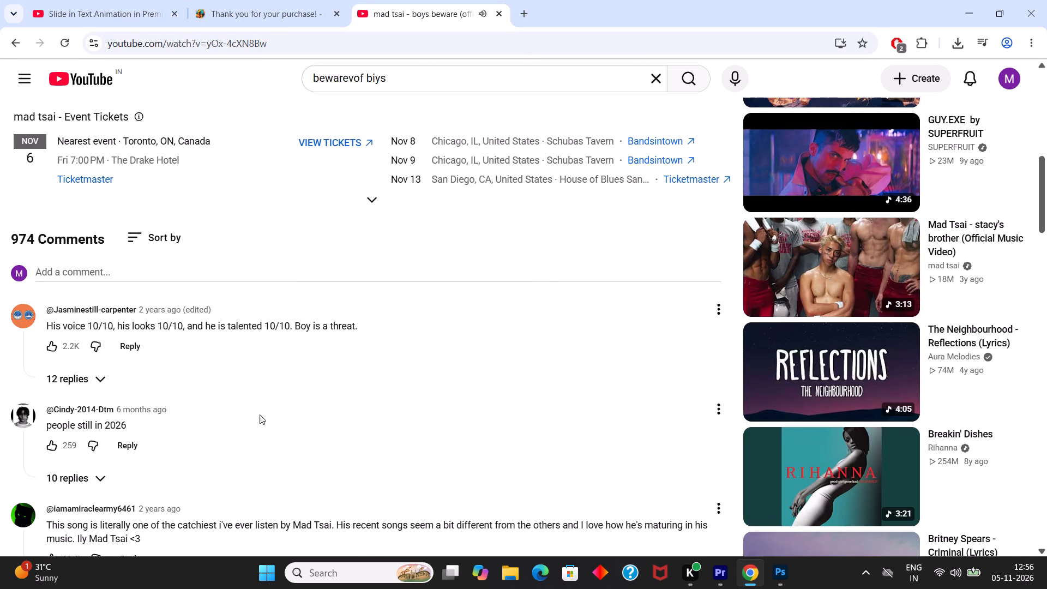
right_click(298, 426)
right_click(281, 434)
left_click(254, 441)
scroll(254, 440, "down", 3)
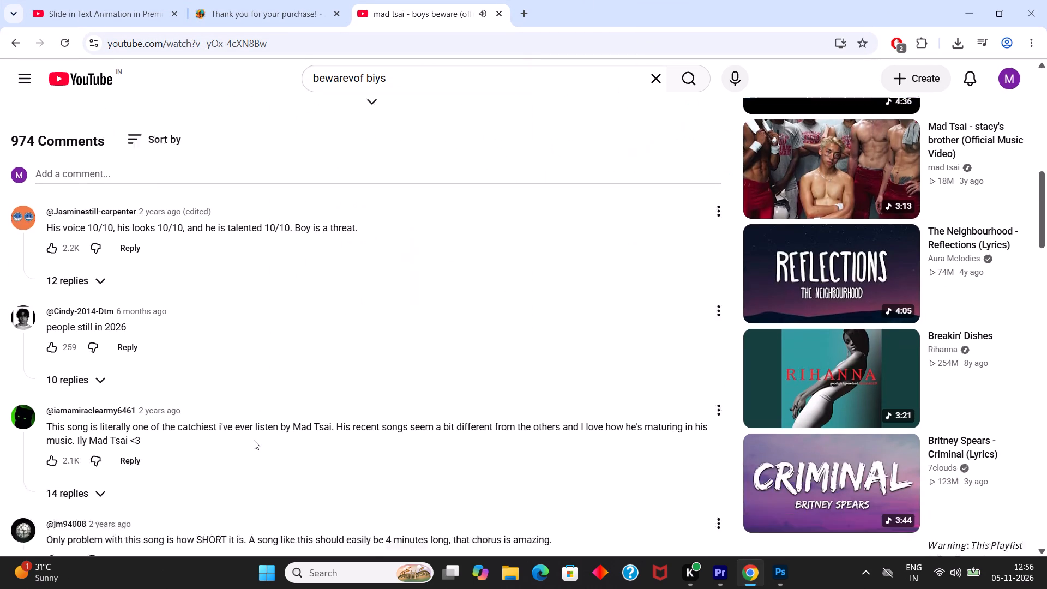
right_click(332, 354)
left_click(287, 368)
right_click(317, 380)
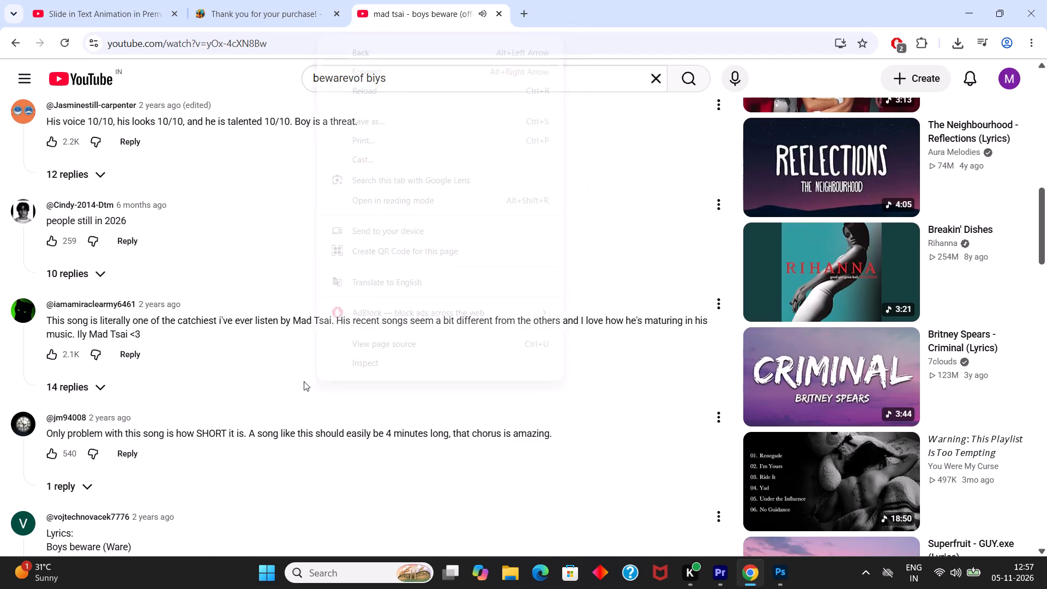
left_click(287, 382)
right_click(296, 495)
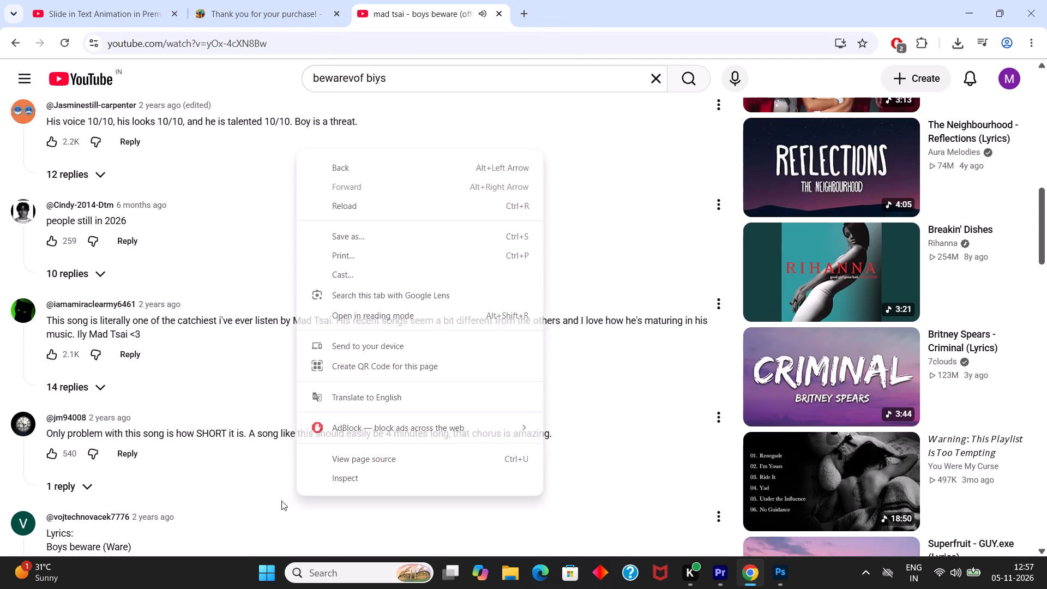
left_click(275, 502)
left_click(82, 487)
scroll(405, 353, "down", 2)
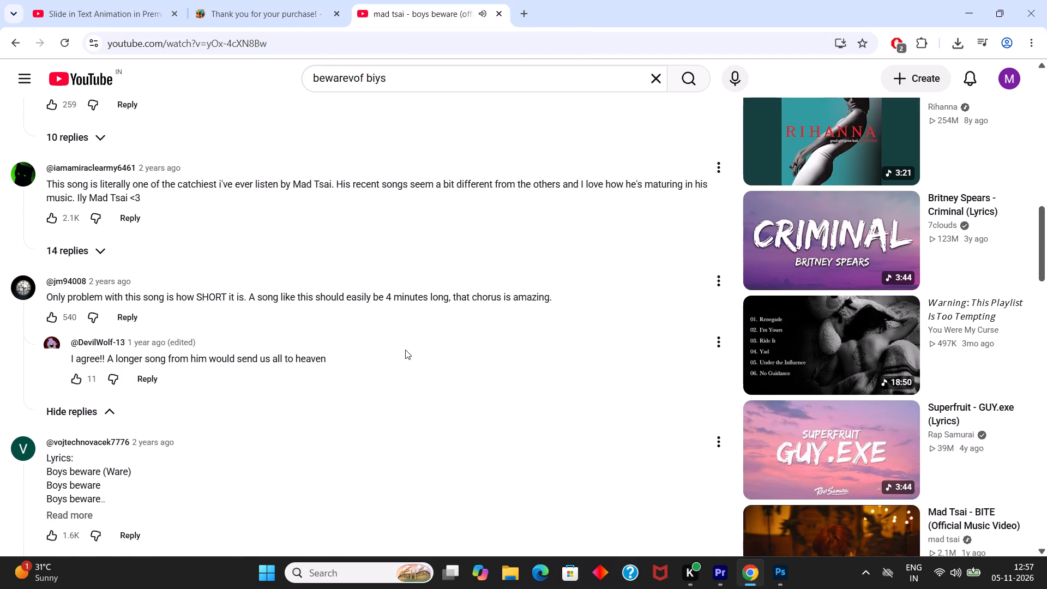
right_click(332, 417)
left_click(300, 432)
scroll(297, 426, "down", 2)
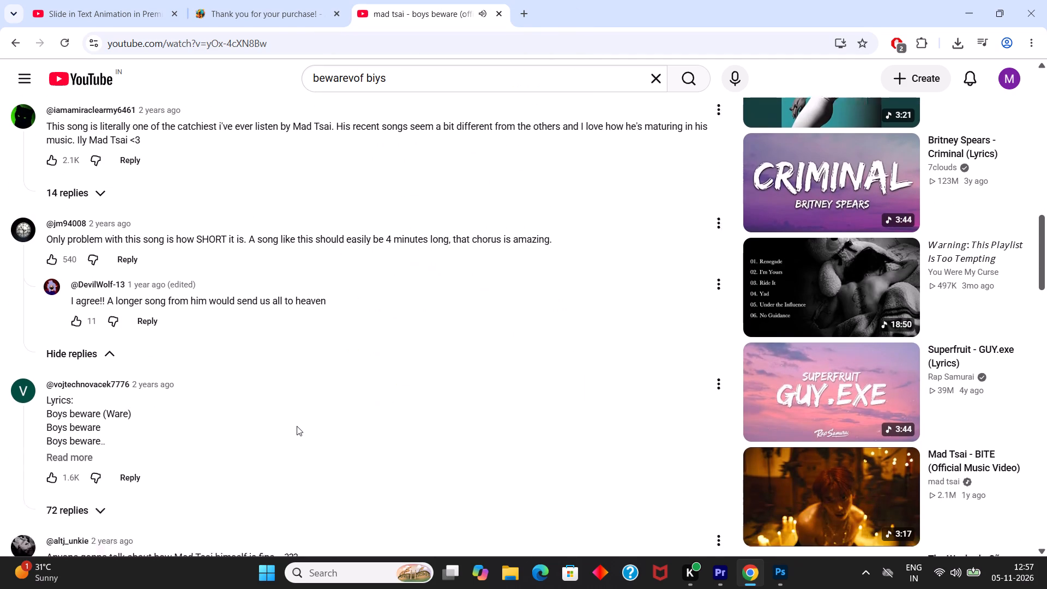
scroll(219, 384, "down", 1)
right_click(281, 269)
left_click(218, 292)
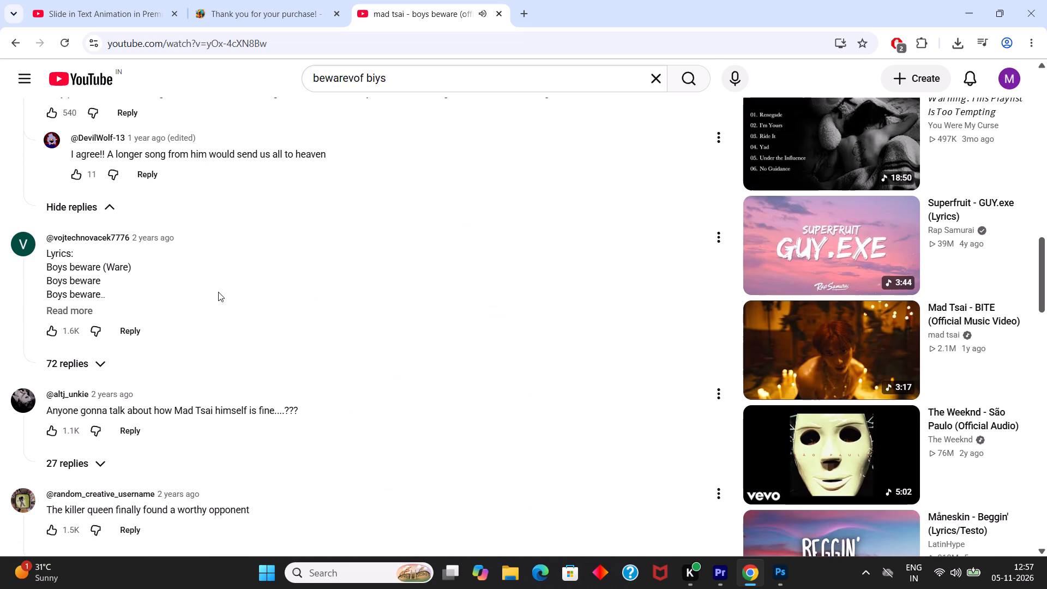
scroll(481, 371, "down", 2)
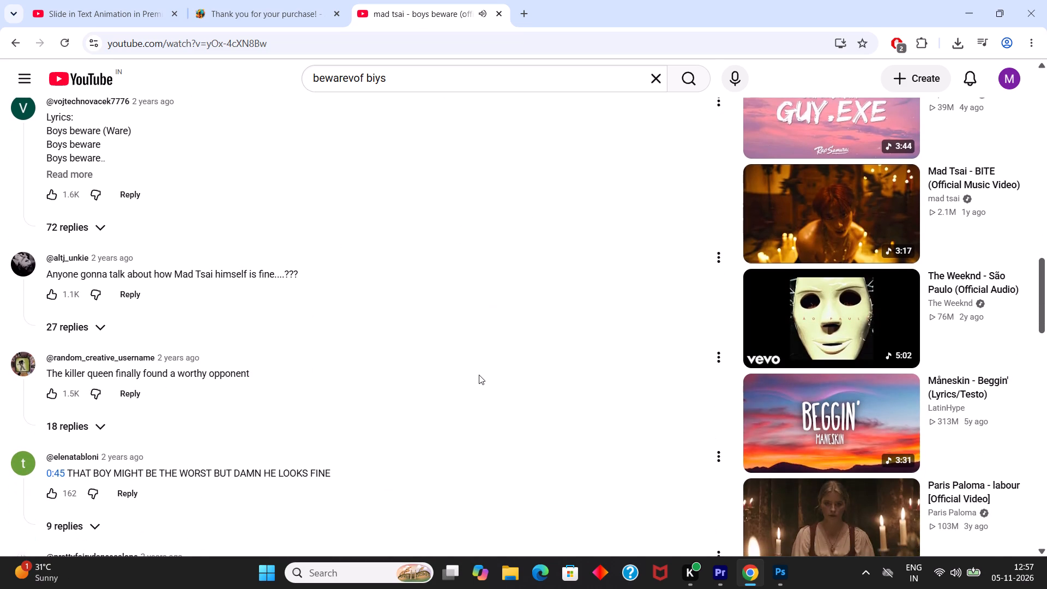
scroll(479, 375, "up", 2)
scroll(479, 375, "down", 3)
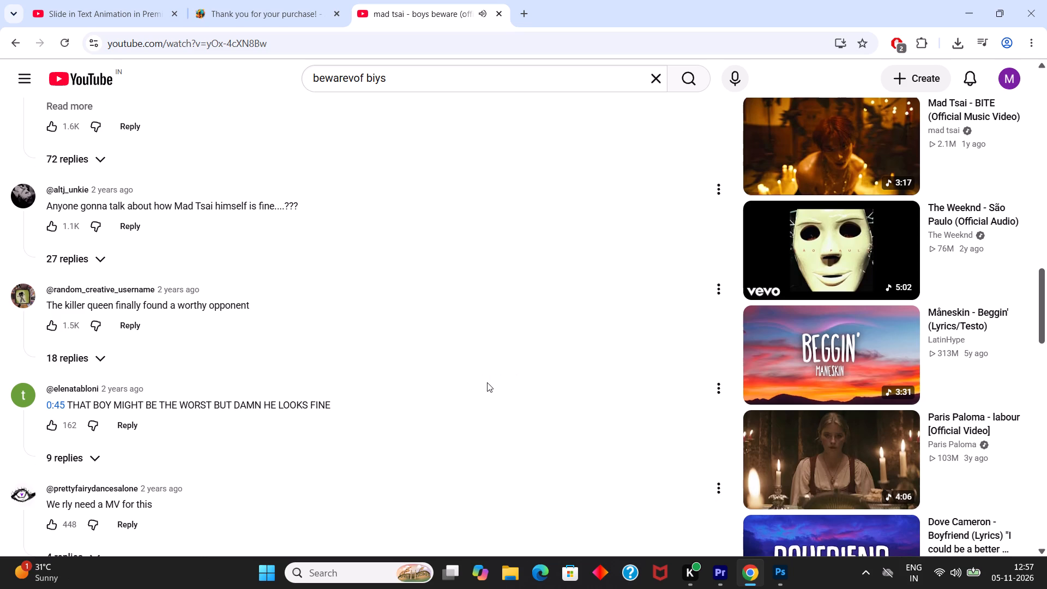
scroll(487, 382, "up", 20)
scroll(487, 382, "up", 3)
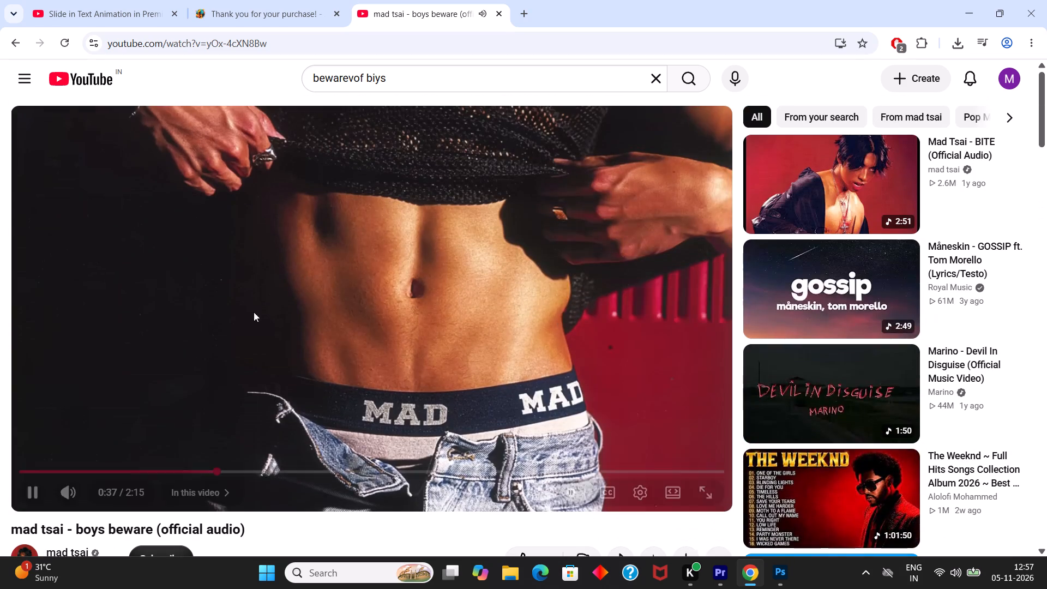
right_click_drag(762, 0, 757, 0)
left_click(683, 12)
left_click(979, 10)
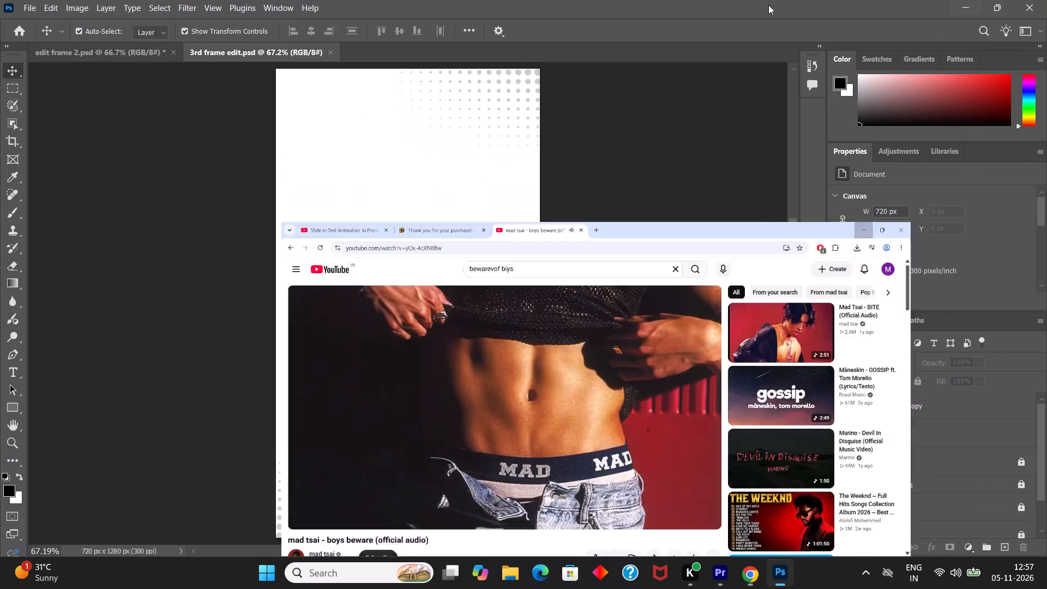
right_click_drag(765, 3, 757, 3)
left_click(708, 8)
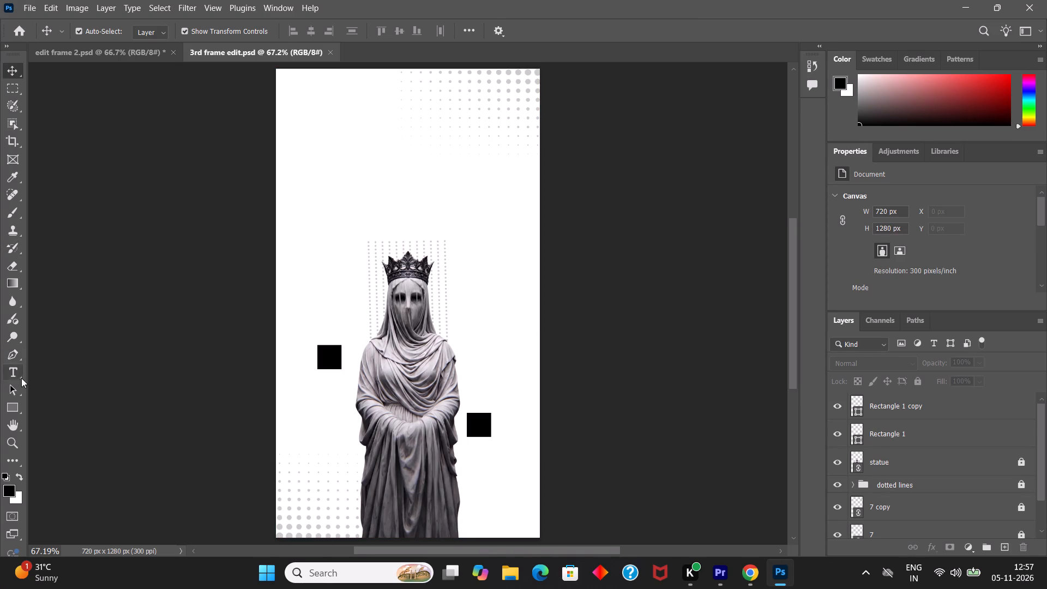
Draw a vertical black line of 1 px weight, about 310 px long, between the higher black square and the empty area above it.
left_click(17, 407)
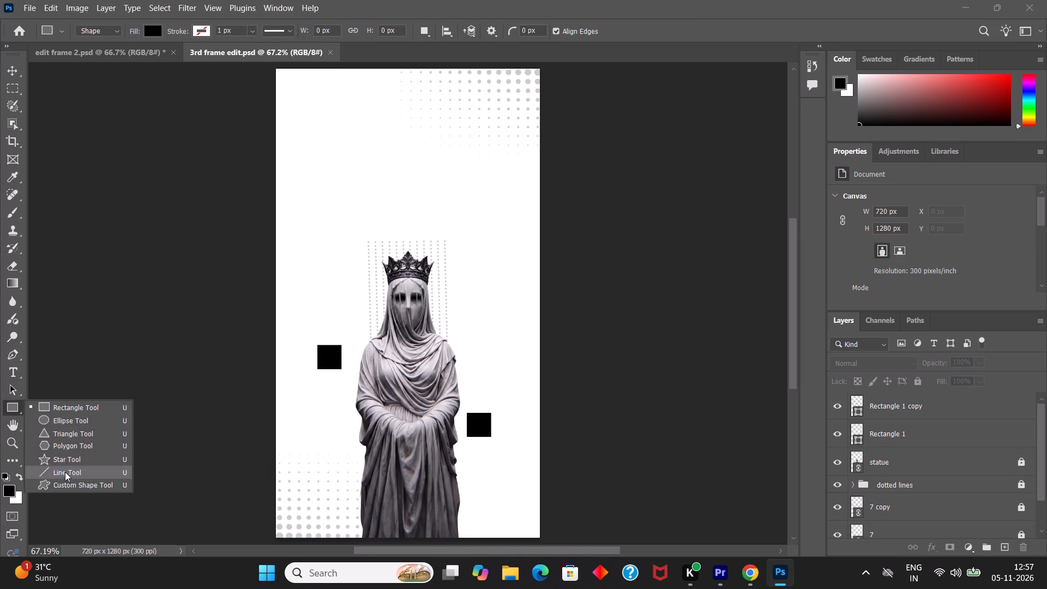
left_click(65, 472)
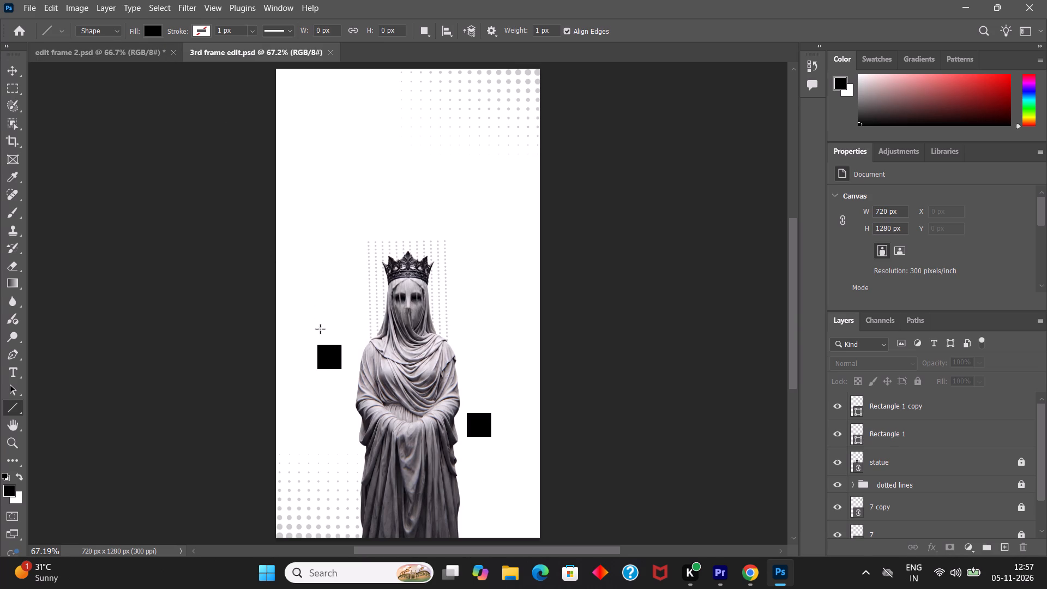
left_click(331, 352)
left_click(312, 248, "shift")
left_click_drag(326, 238, 326, 244, "shift")
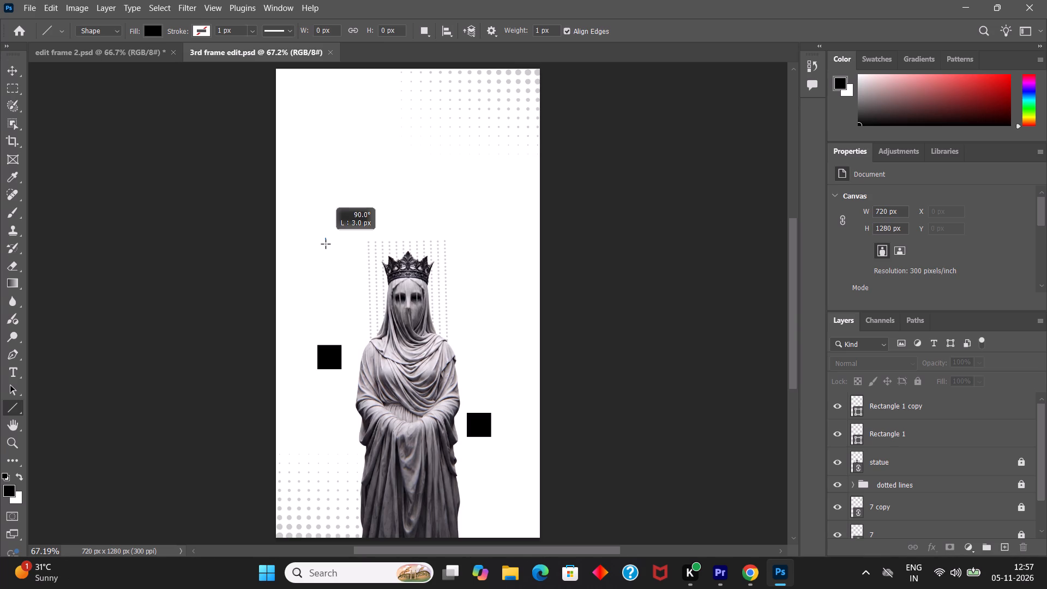
left_click_drag(326, 244, 322, 352, "shift")
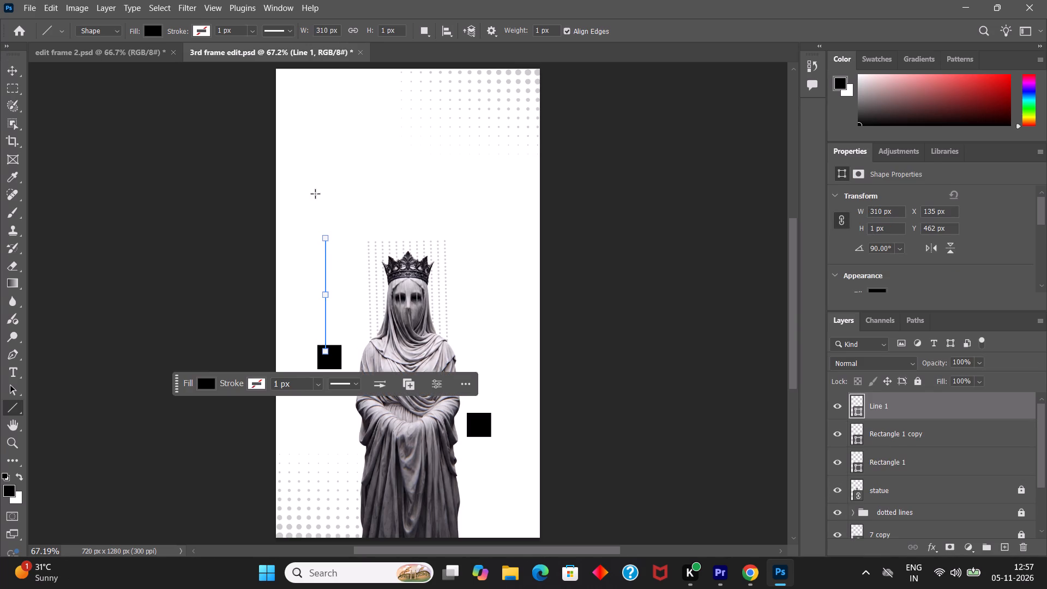
Shorten the vertical line from its upper end to about 275 px.
left_click_drag(325, 236, 325, 223)
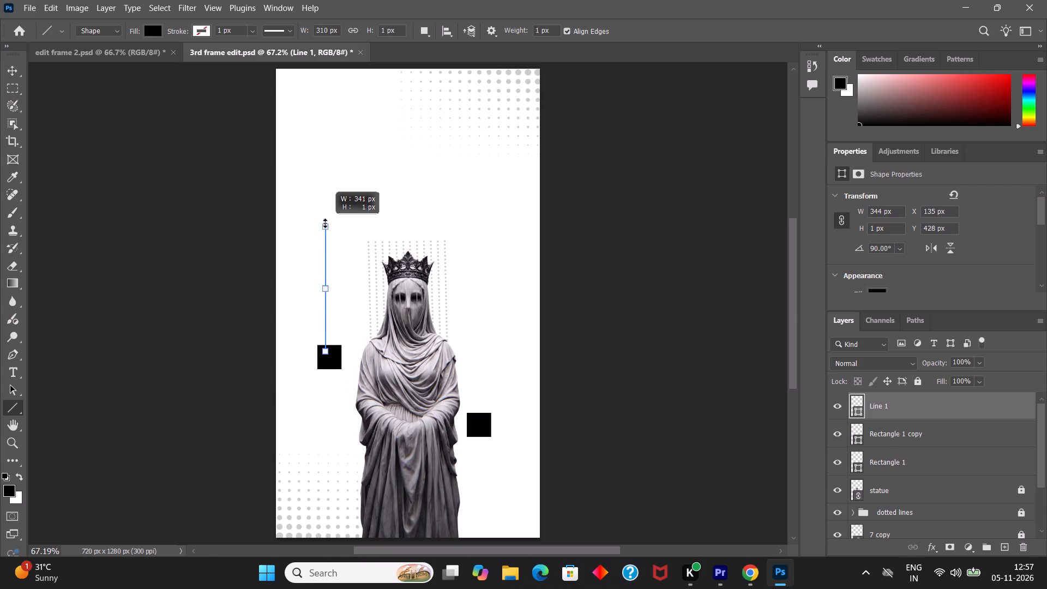
left_click_drag(325, 223, 325, 223)
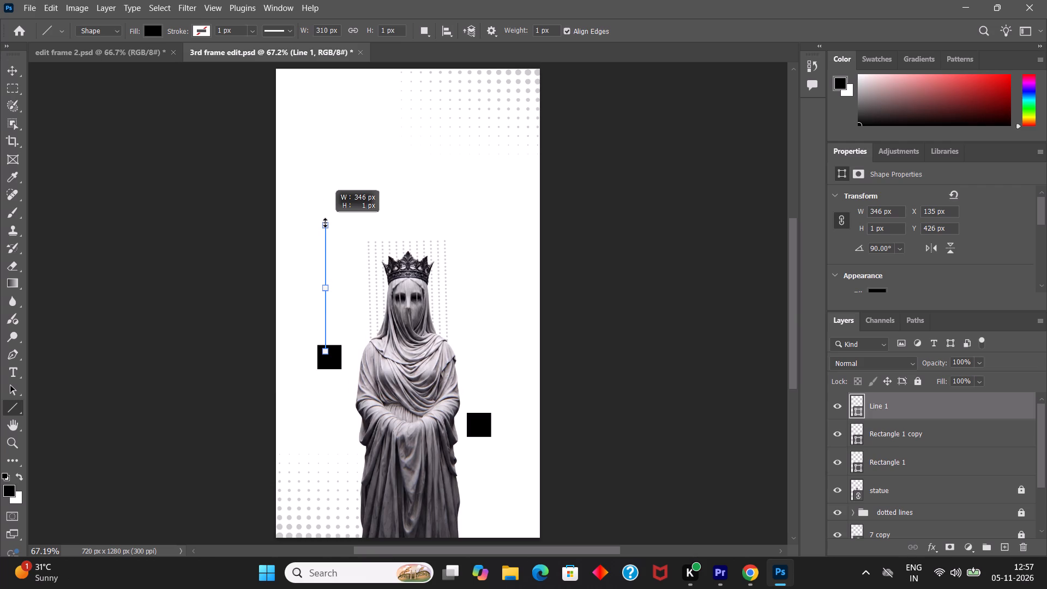
left_click_drag(325, 223, 323, 257)
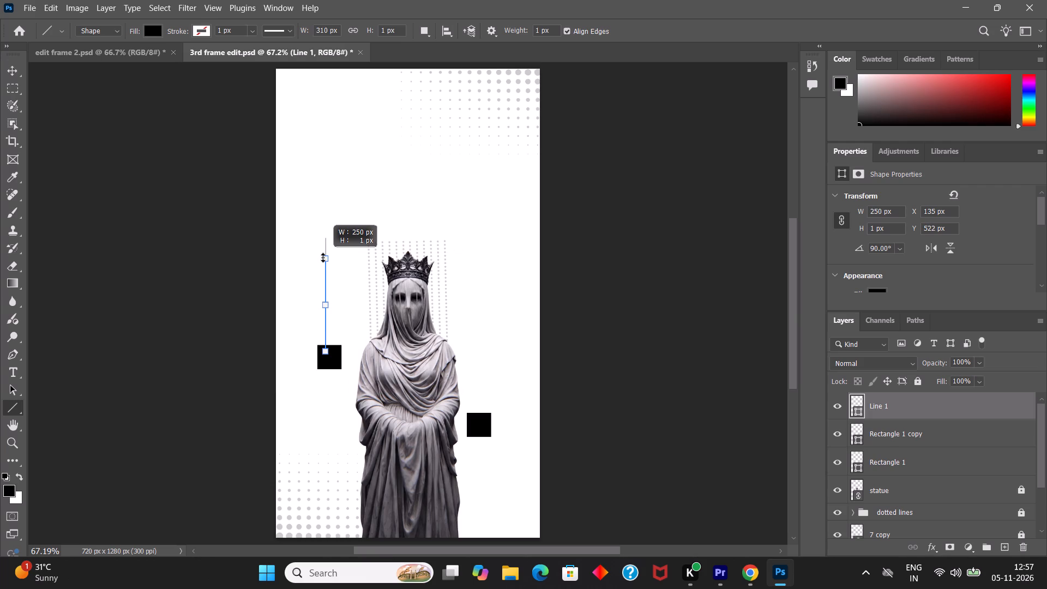
left_click_drag(323, 257, 324, 253)
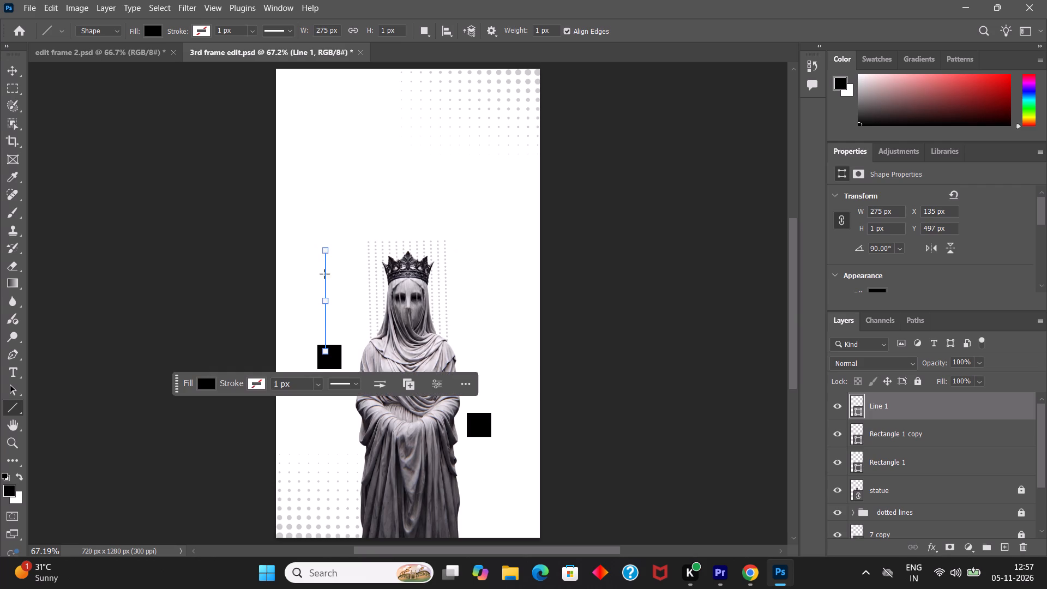
Move the vertical line up to a Y position of 616.50 px with Free Transform so it ends at the square's top edge.
left_click(7, 69)
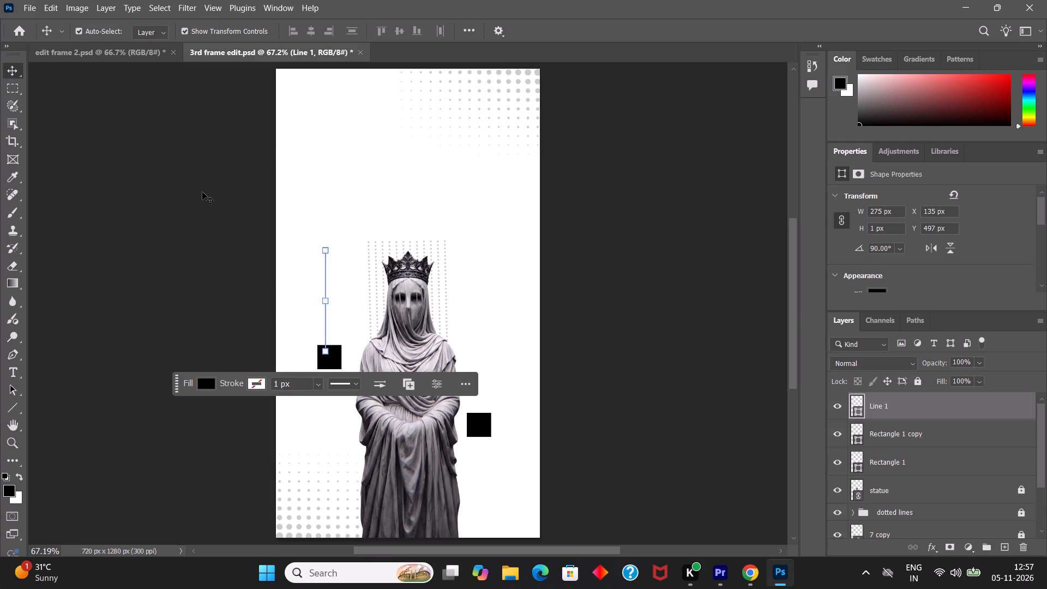
left_click(202, 192)
left_click(911, 405)
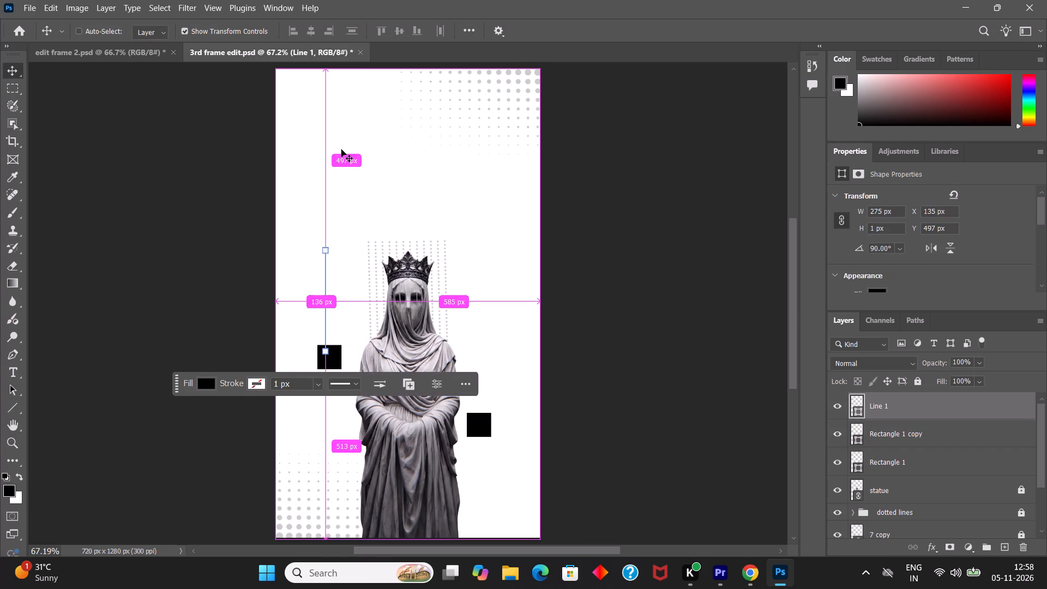
key("ctrl+t")
left_click_drag(180, 34, 166, 46)
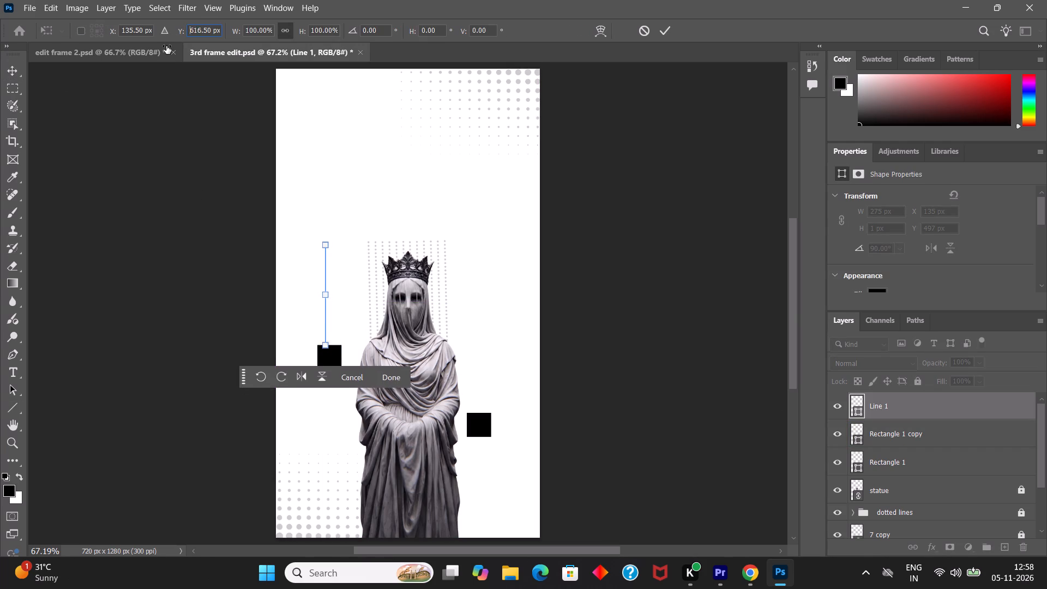
left_click_drag(166, 46, 167, 50)
left_click(668, 35)
left_click(654, 195)
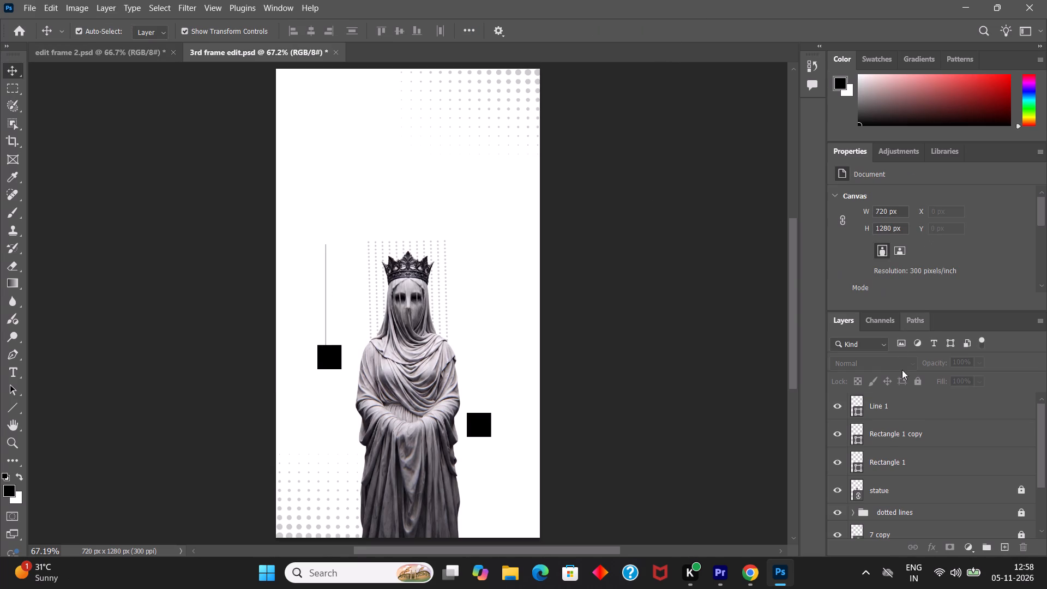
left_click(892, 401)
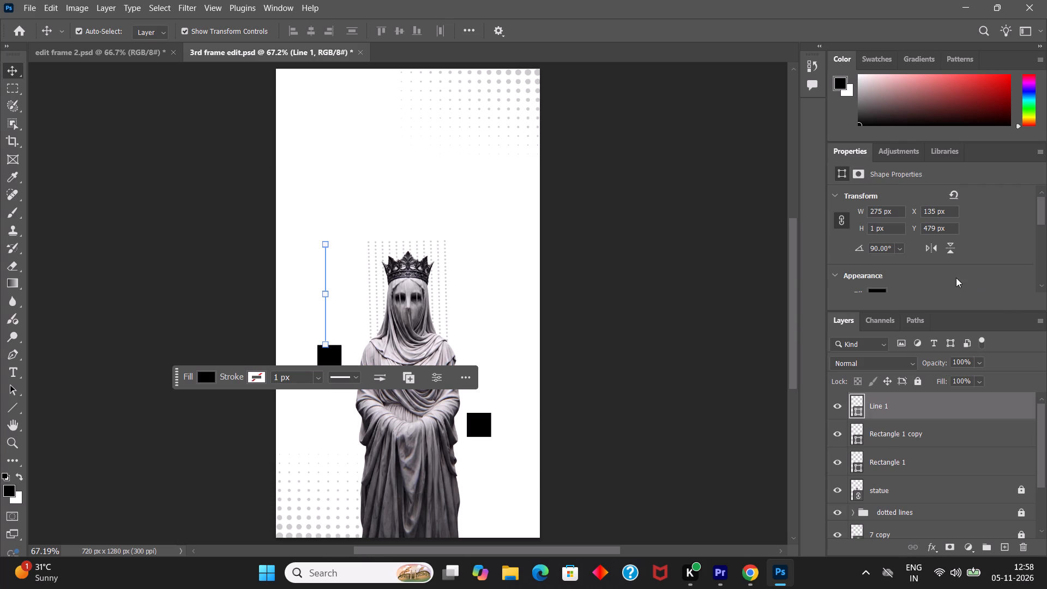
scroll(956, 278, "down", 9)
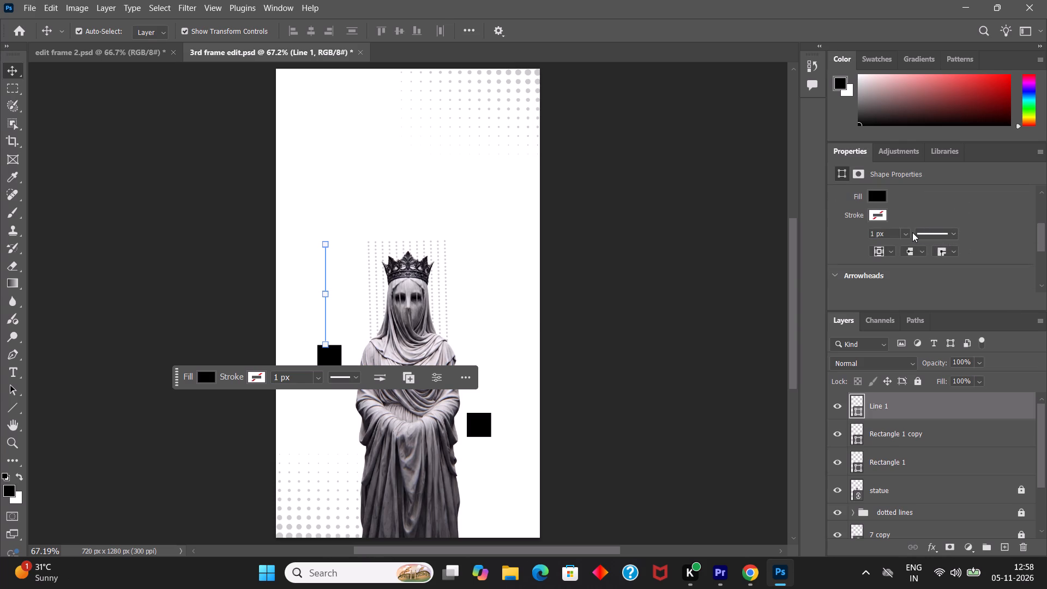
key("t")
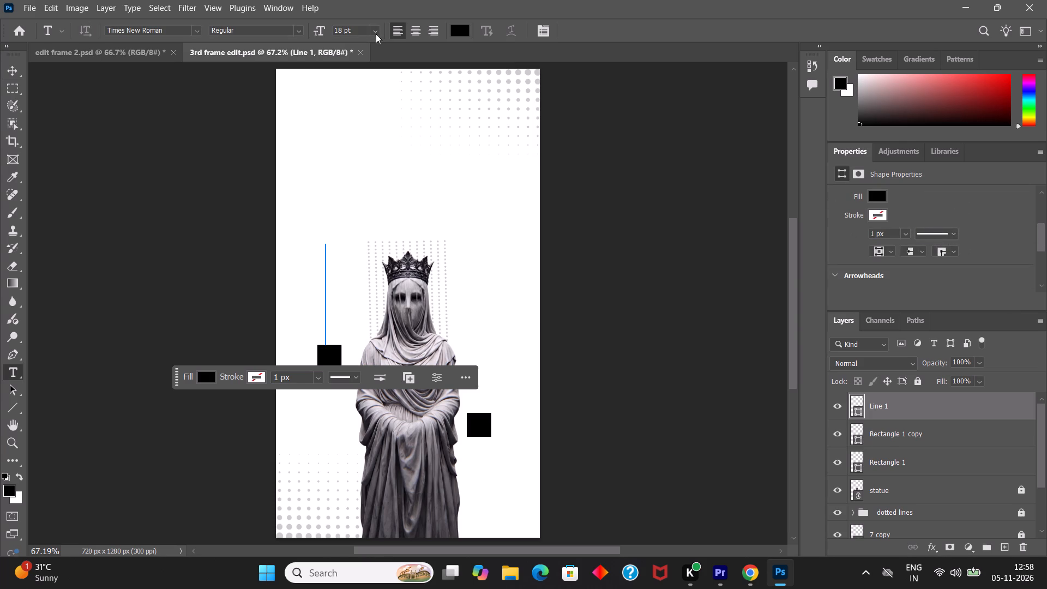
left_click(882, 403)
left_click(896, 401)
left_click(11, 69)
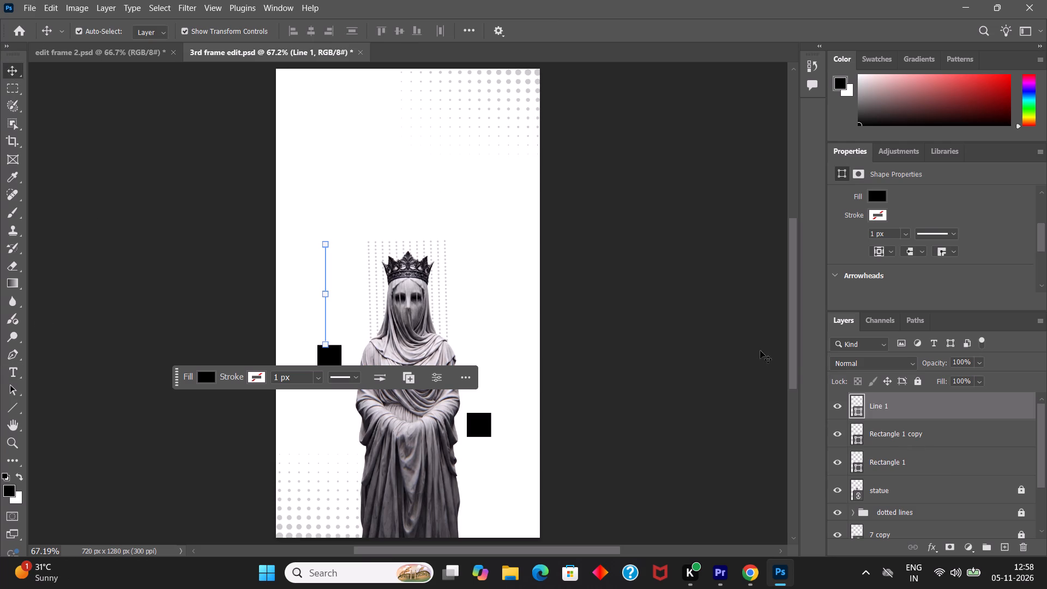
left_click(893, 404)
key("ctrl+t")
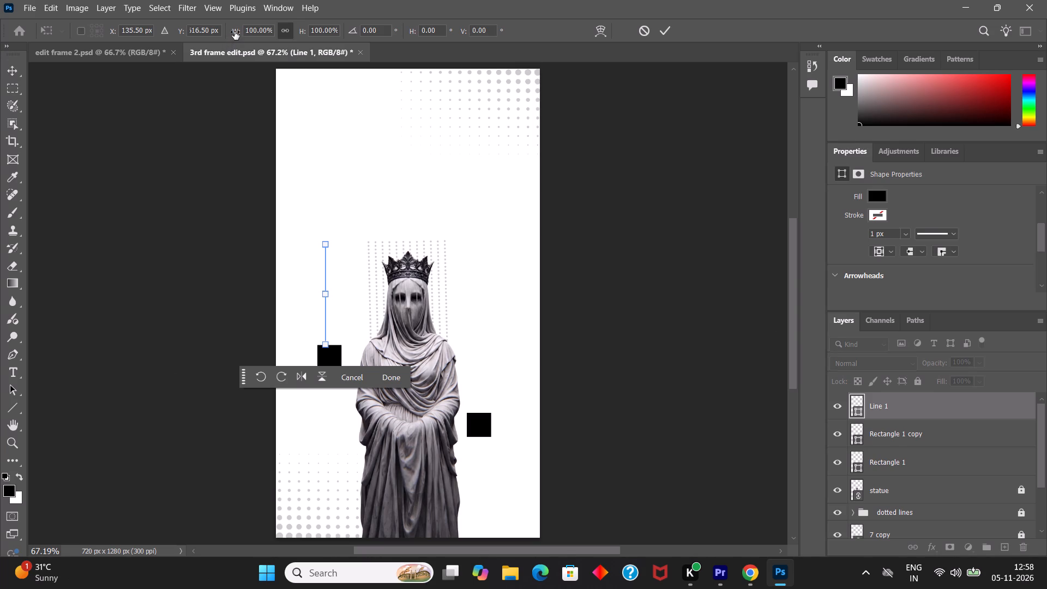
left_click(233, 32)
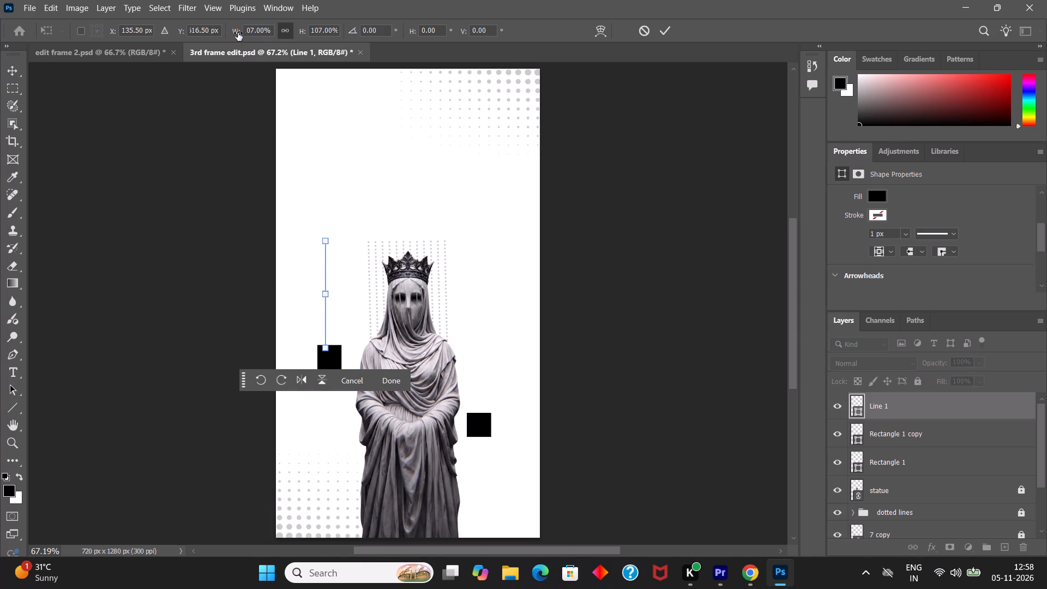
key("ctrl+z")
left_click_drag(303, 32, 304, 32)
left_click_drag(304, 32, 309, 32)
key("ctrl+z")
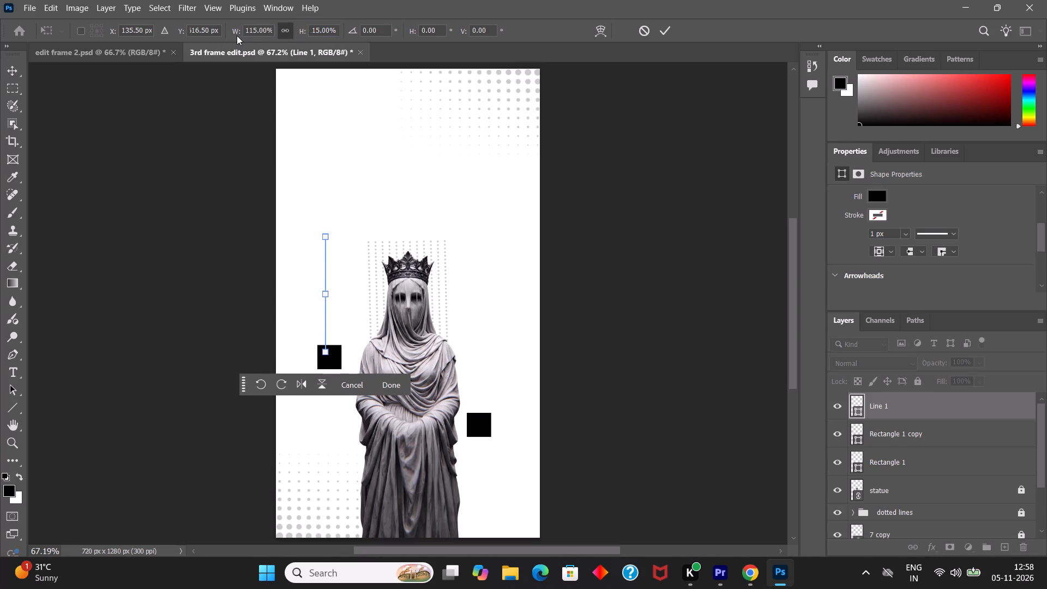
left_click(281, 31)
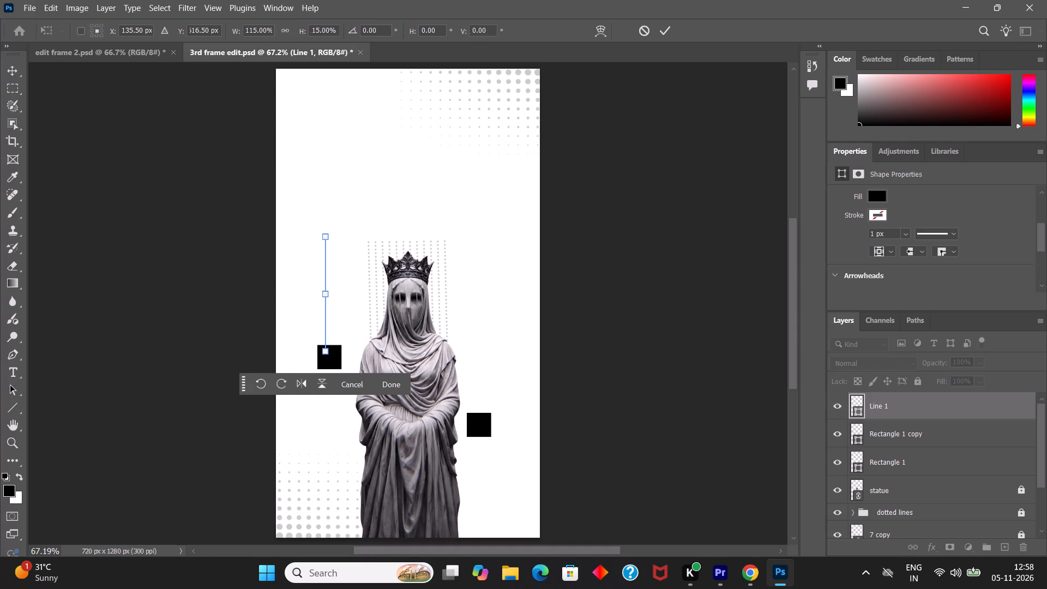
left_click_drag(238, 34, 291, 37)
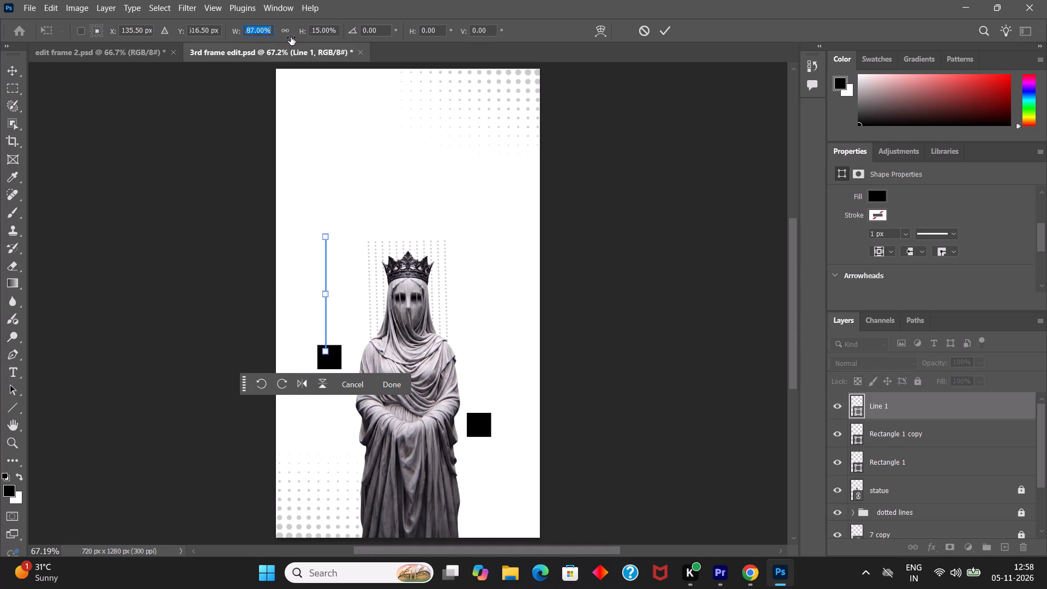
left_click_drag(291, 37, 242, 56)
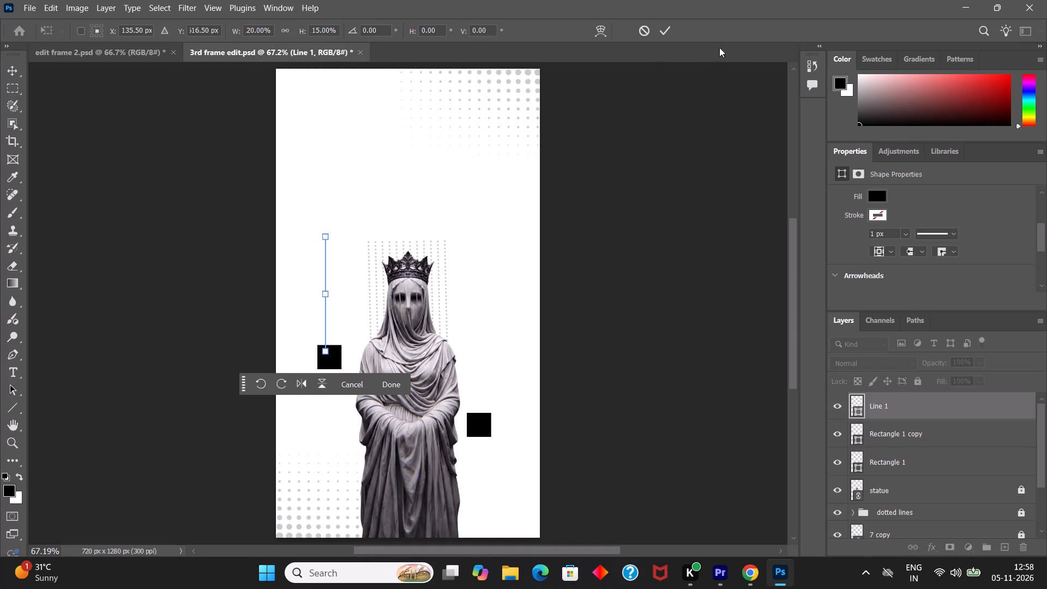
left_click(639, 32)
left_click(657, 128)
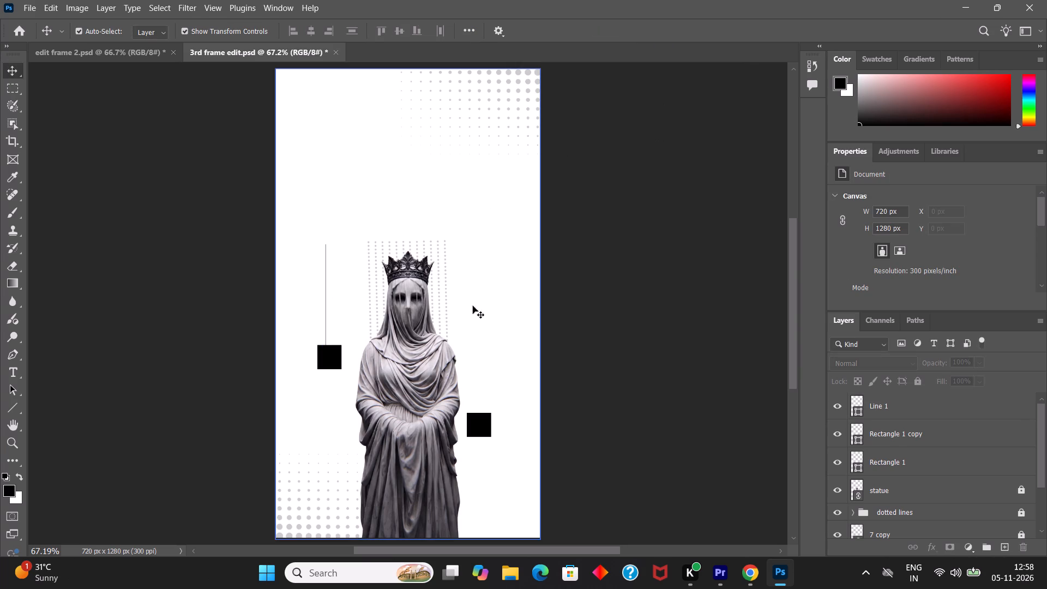
Thicken the vertical line with Free Transform, unlinking its proportions and setting the width to 250% while keeping the height at 100%.
left_click(940, 409)
key("ctrl+t")
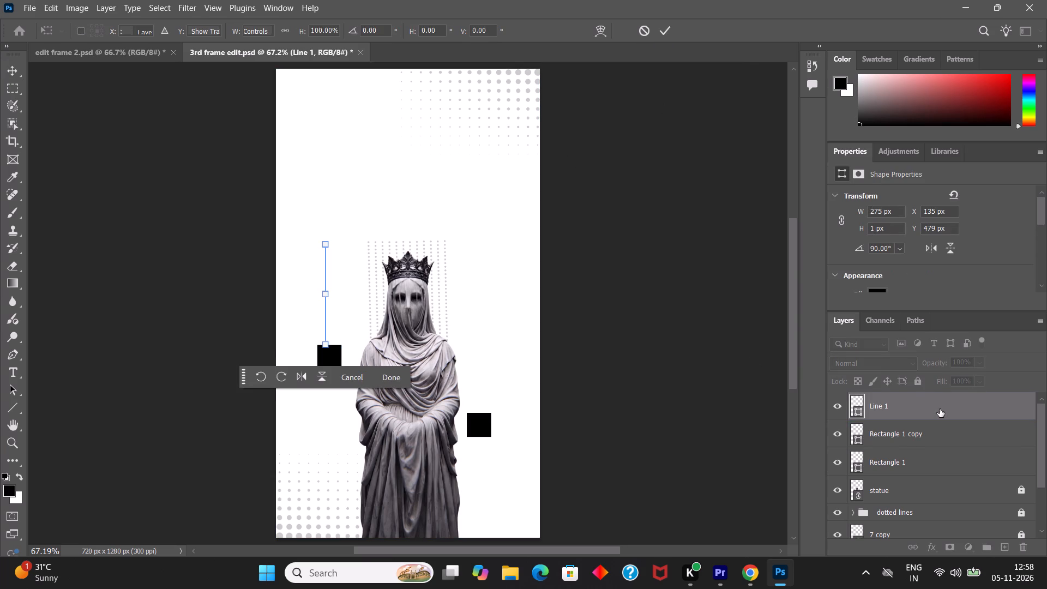
left_click(287, 33)
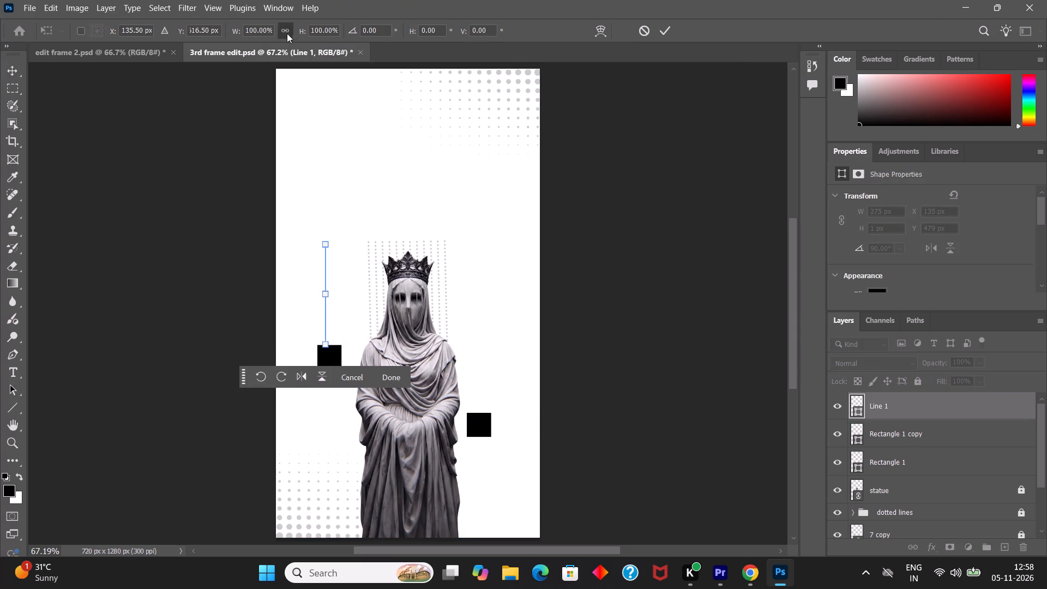
left_click(279, 32)
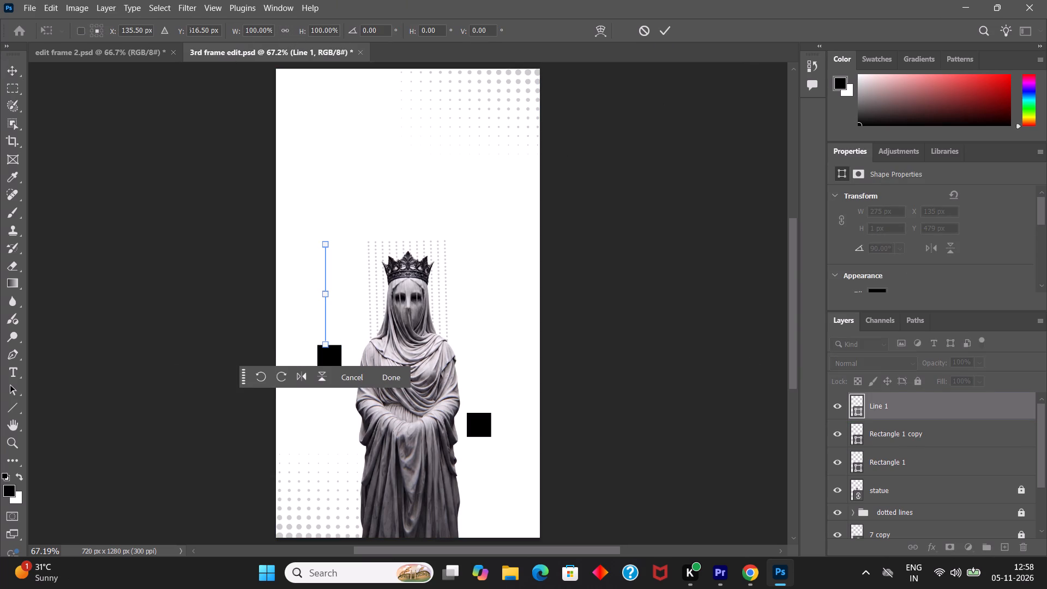
left_click(250, 30)
key("ctrl+a")
type("250")
key("Return")
left_click(669, 27)
left_click(650, 139)
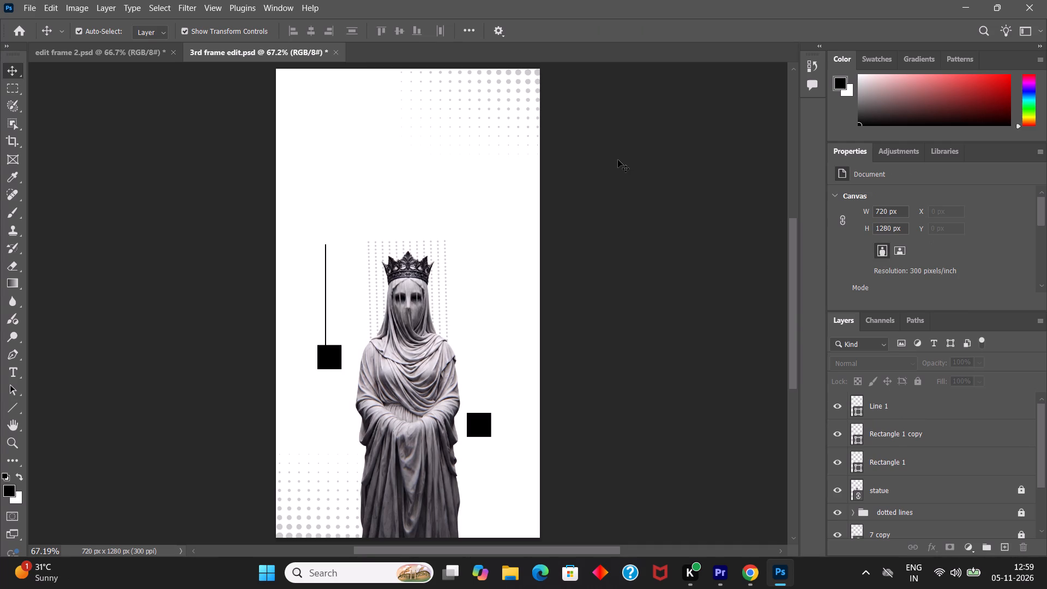
Align the horizontal centres of the vertical line and the higher black square.
left_click(905, 434)
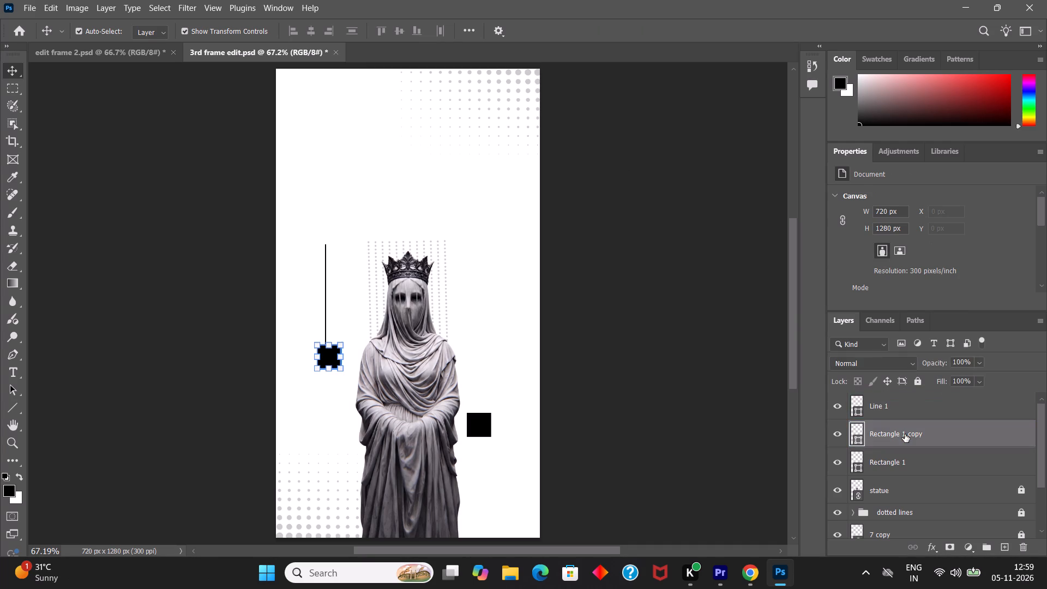
left_click(881, 414)
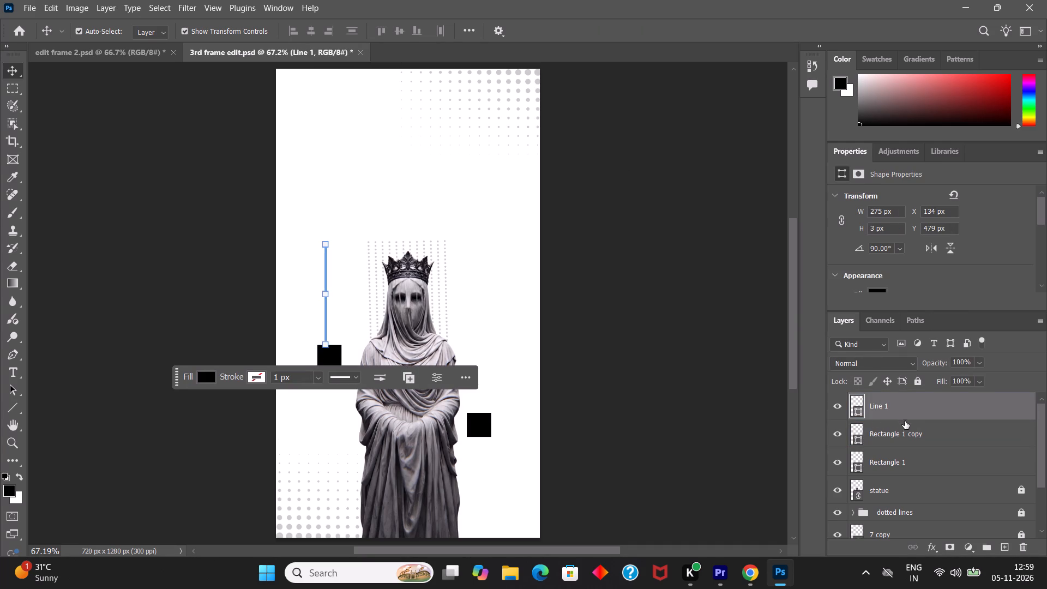
left_click(899, 428, "ctrl")
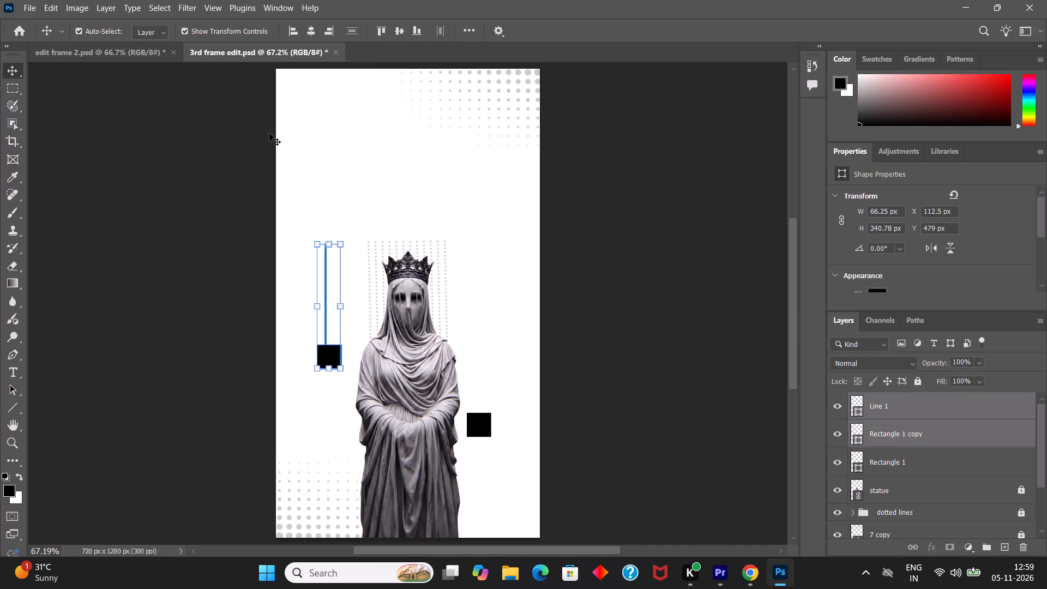
left_click(309, 34)
left_click(248, 145)
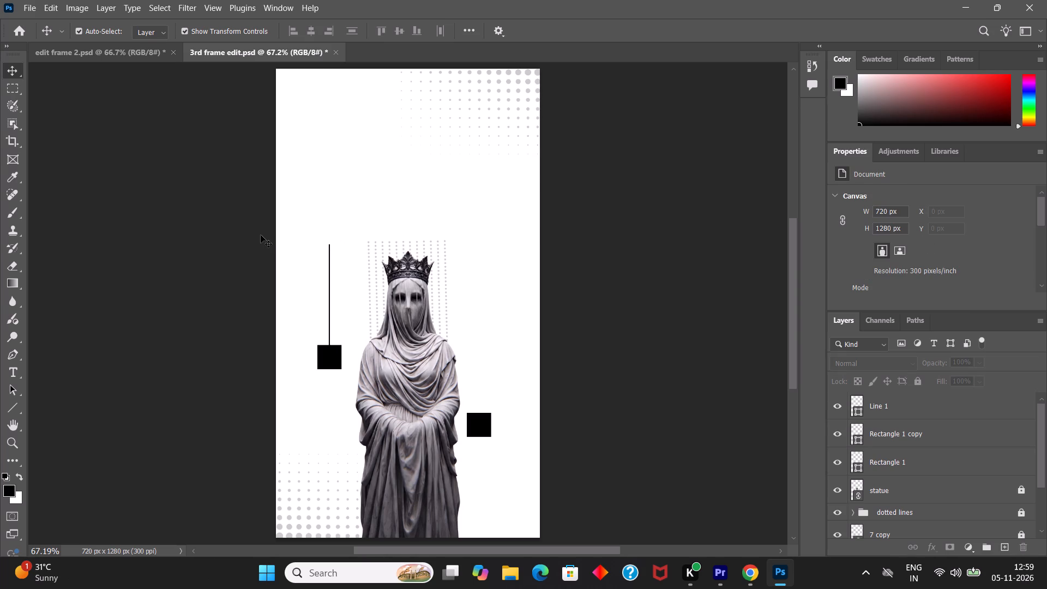
Move the vertical line up to a Y position of 591.50 px with Free Transform, leaving a gap above the black square.
left_click(943, 407)
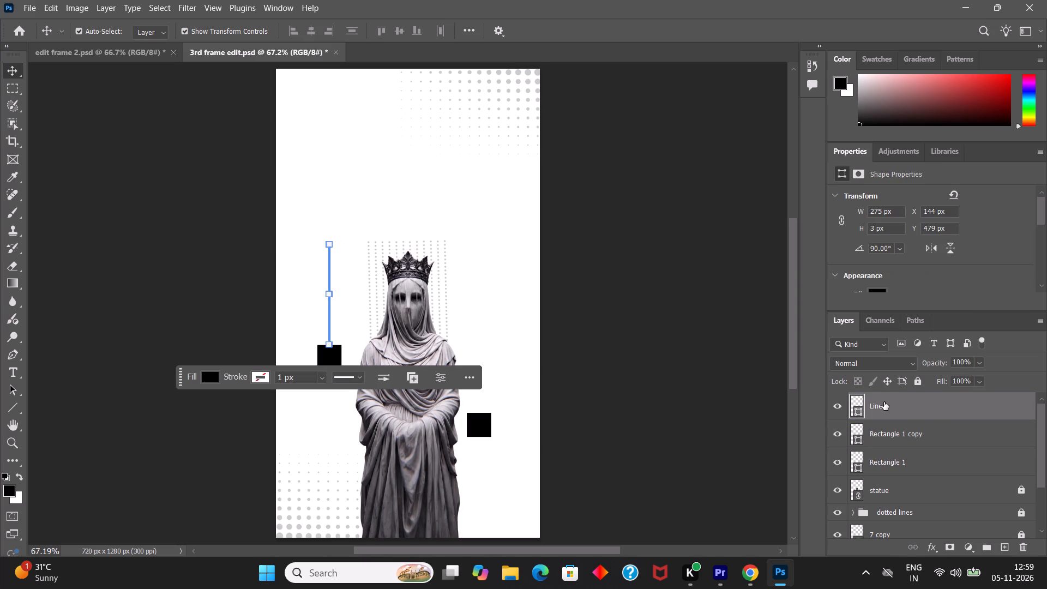
key("ctrl+t")
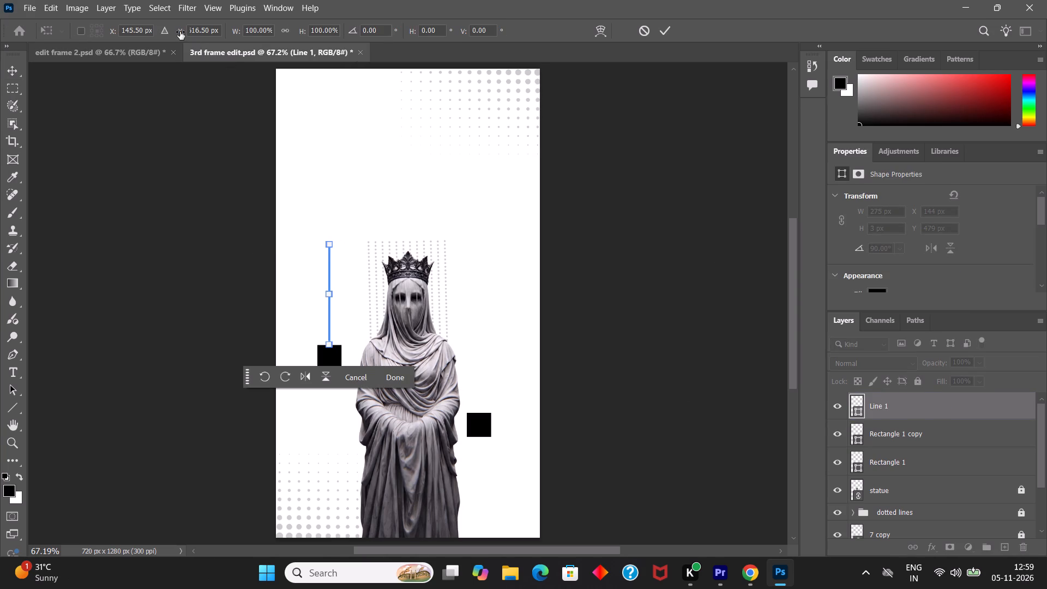
left_click_drag(180, 32, 101, 65)
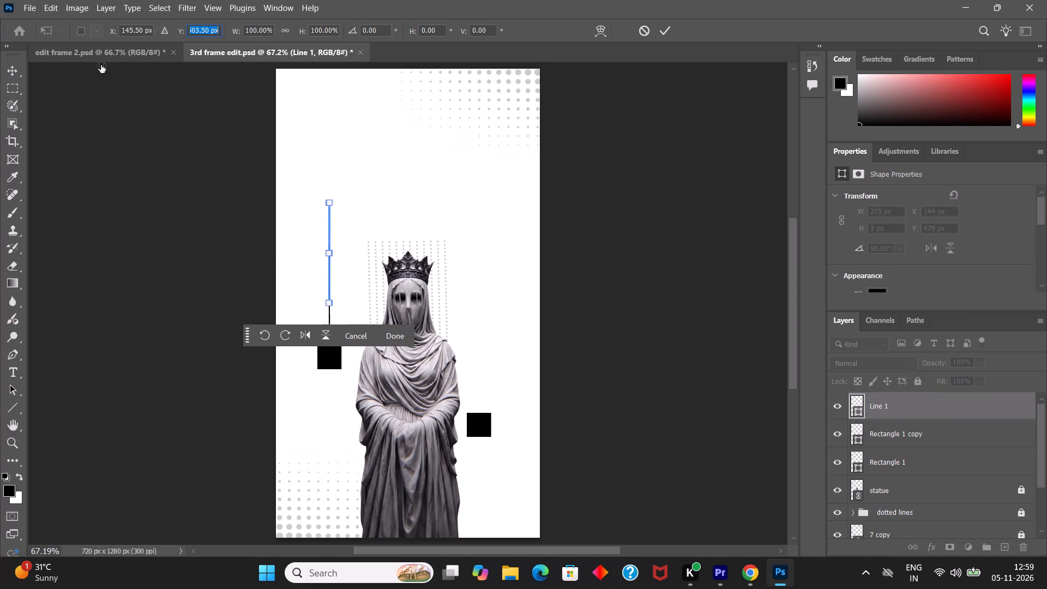
left_click_drag(101, 65, 150, 89)
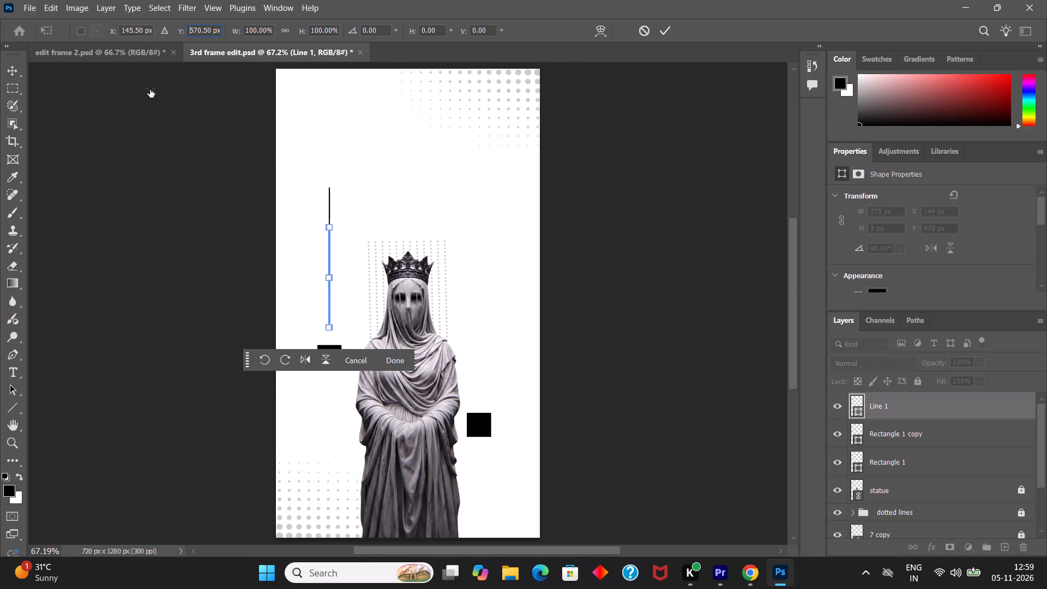
left_click_drag(150, 89, 163, 89)
left_click(660, 30)
left_click(693, 202)
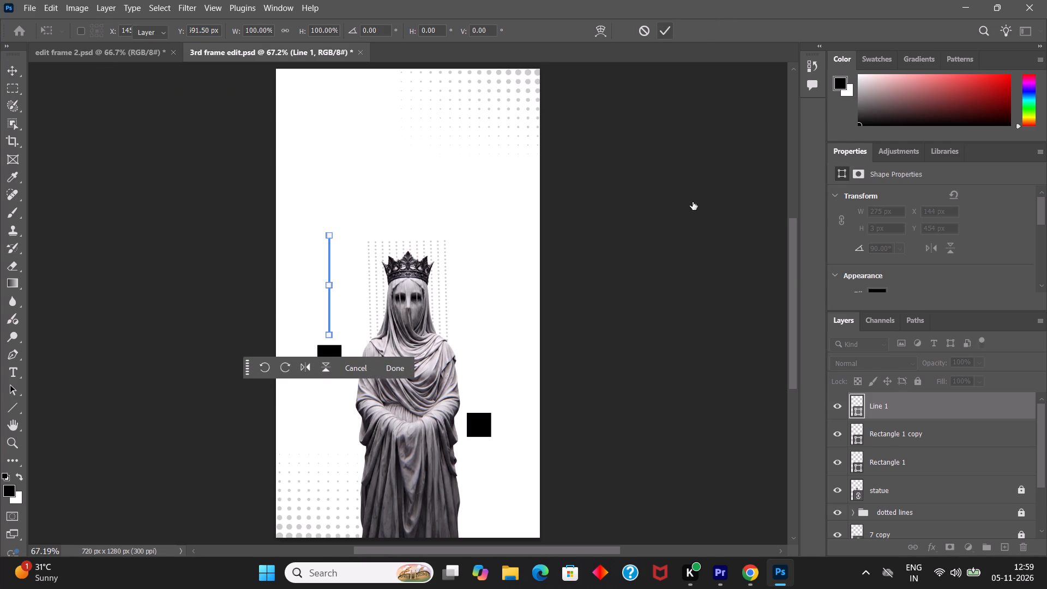
Save the poster document.
key("ctrl+s")
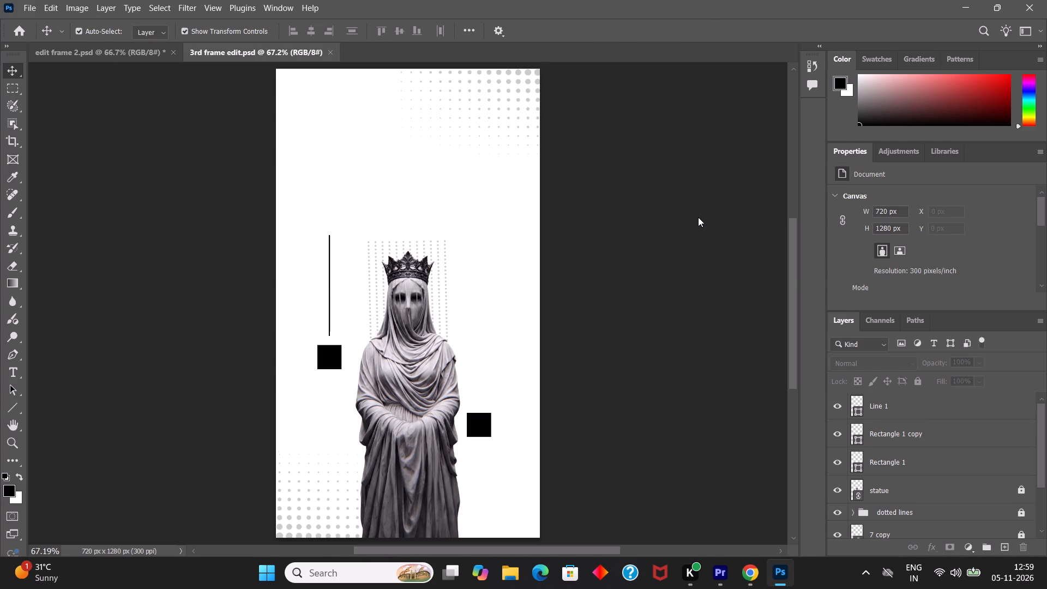
Add a Gradient Overlay effect to the vertical line's layer, Line 1, and open its gradient for editing.
left_click(930, 408)
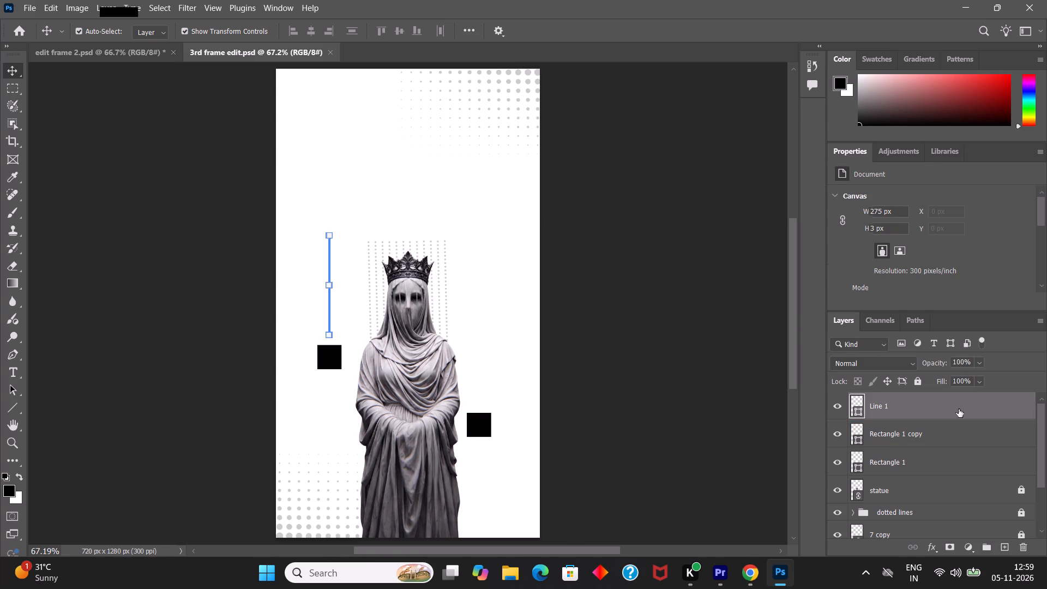
double_click(1019, 409)
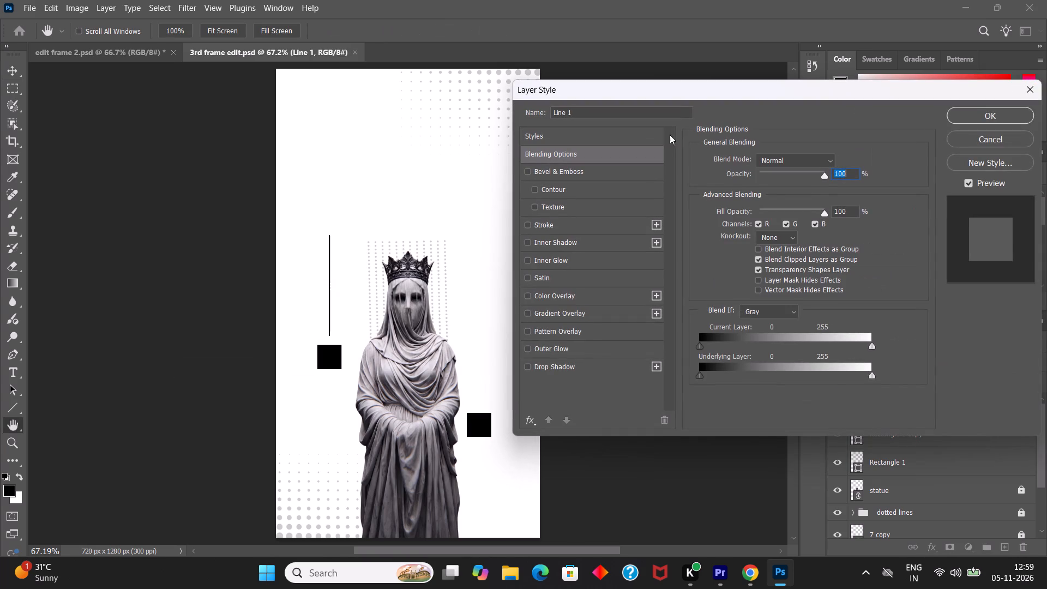
left_click(570, 311)
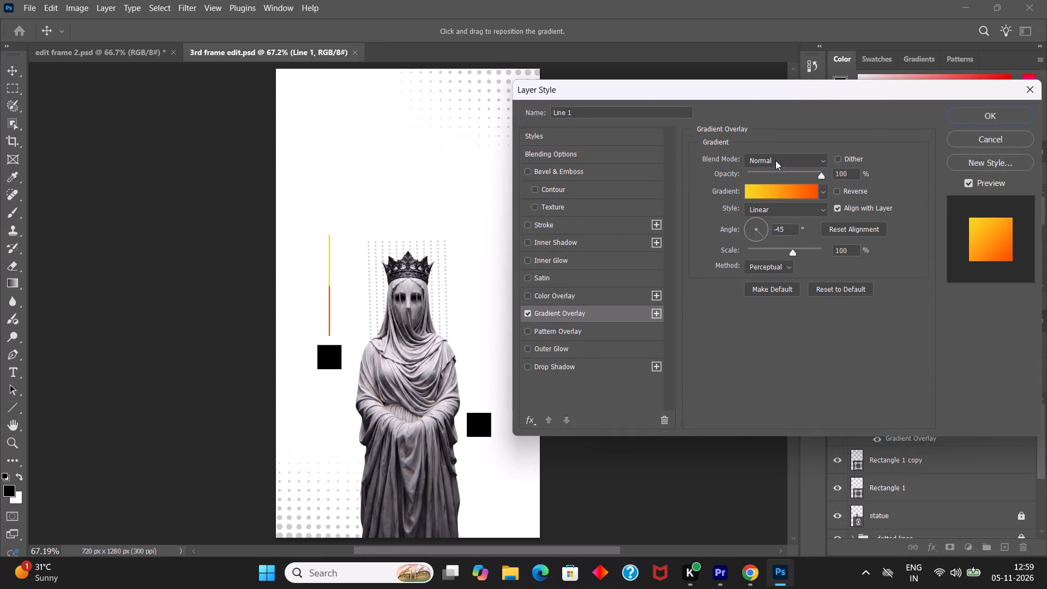
left_click(780, 187)
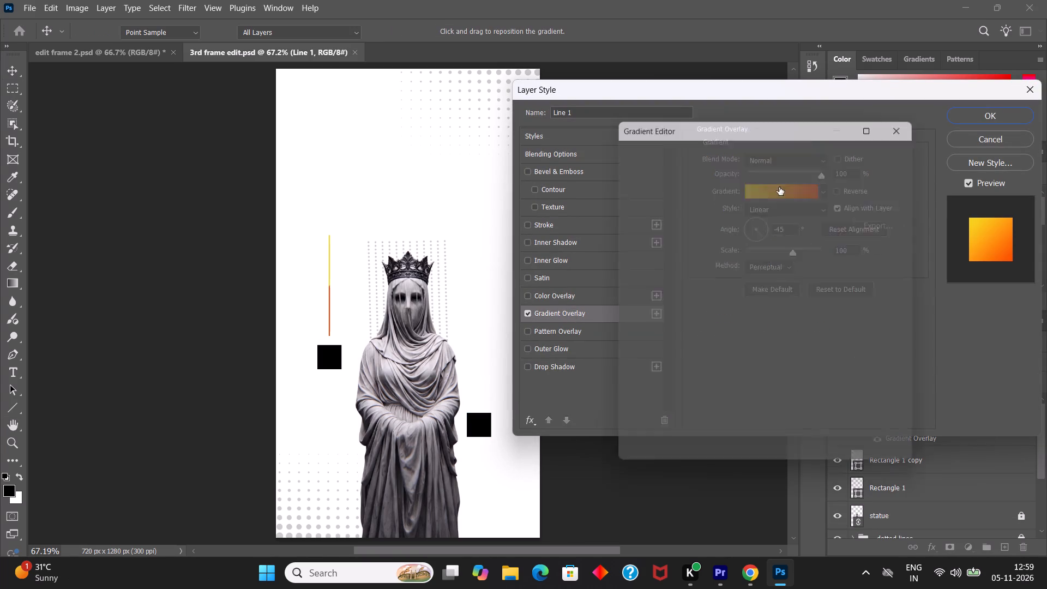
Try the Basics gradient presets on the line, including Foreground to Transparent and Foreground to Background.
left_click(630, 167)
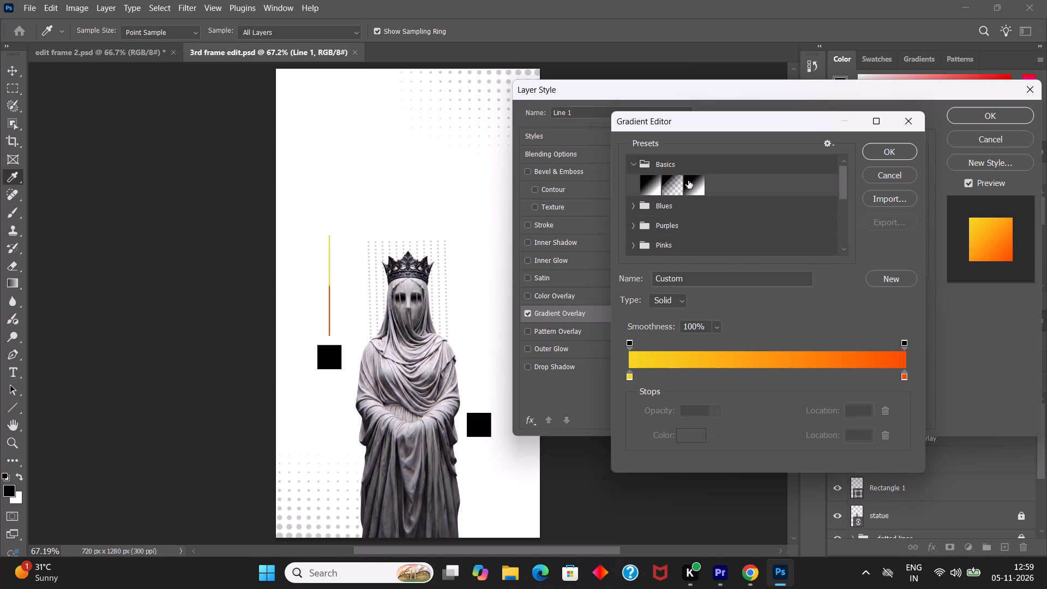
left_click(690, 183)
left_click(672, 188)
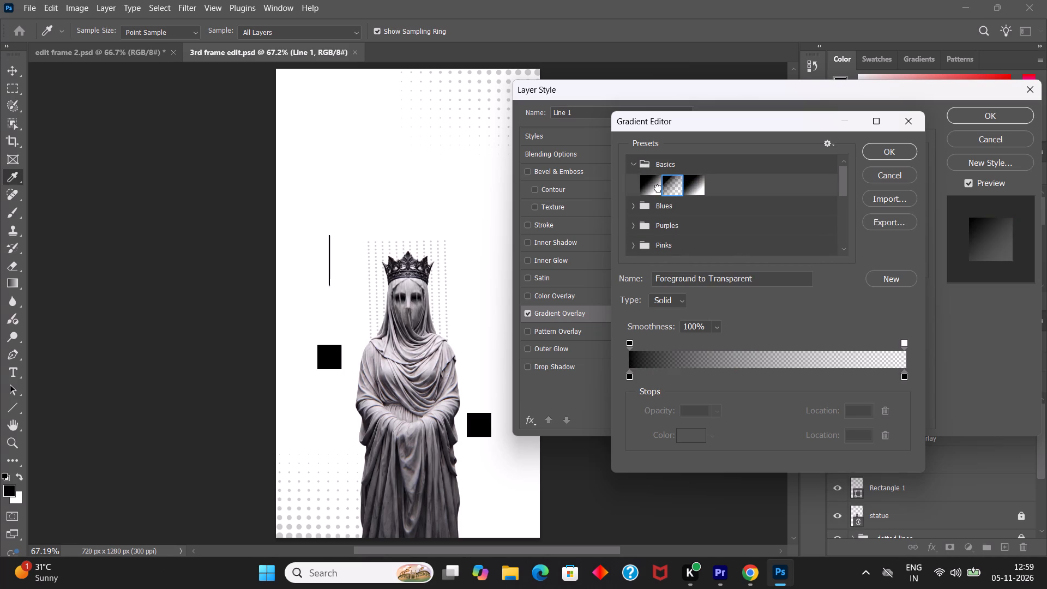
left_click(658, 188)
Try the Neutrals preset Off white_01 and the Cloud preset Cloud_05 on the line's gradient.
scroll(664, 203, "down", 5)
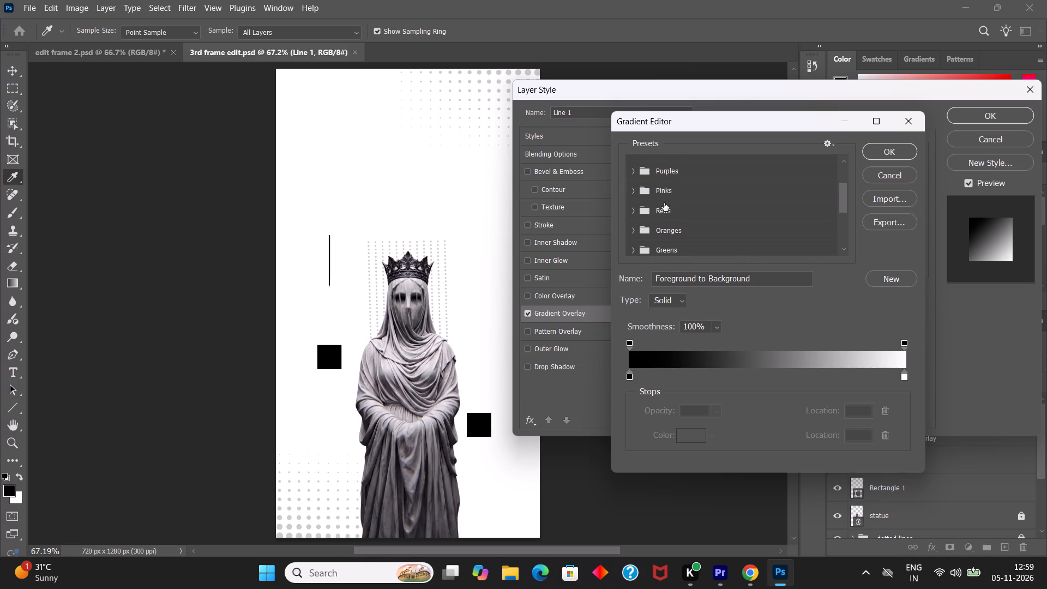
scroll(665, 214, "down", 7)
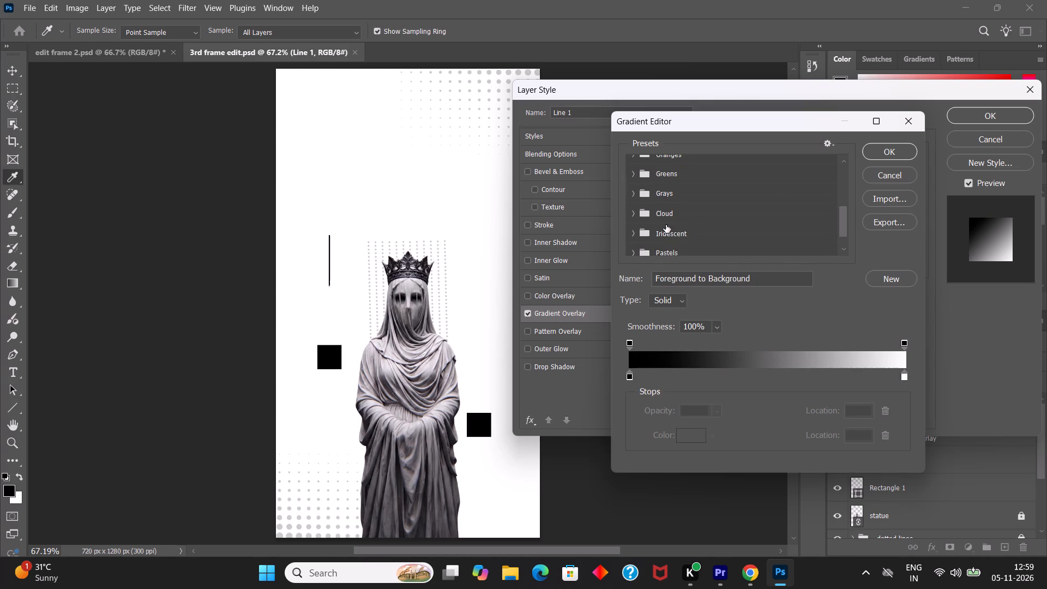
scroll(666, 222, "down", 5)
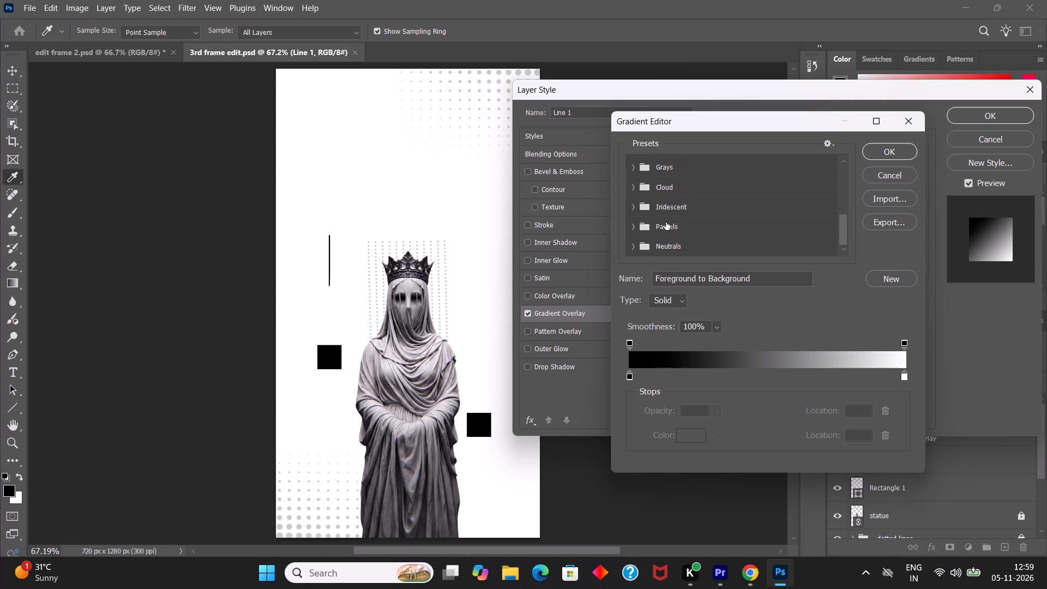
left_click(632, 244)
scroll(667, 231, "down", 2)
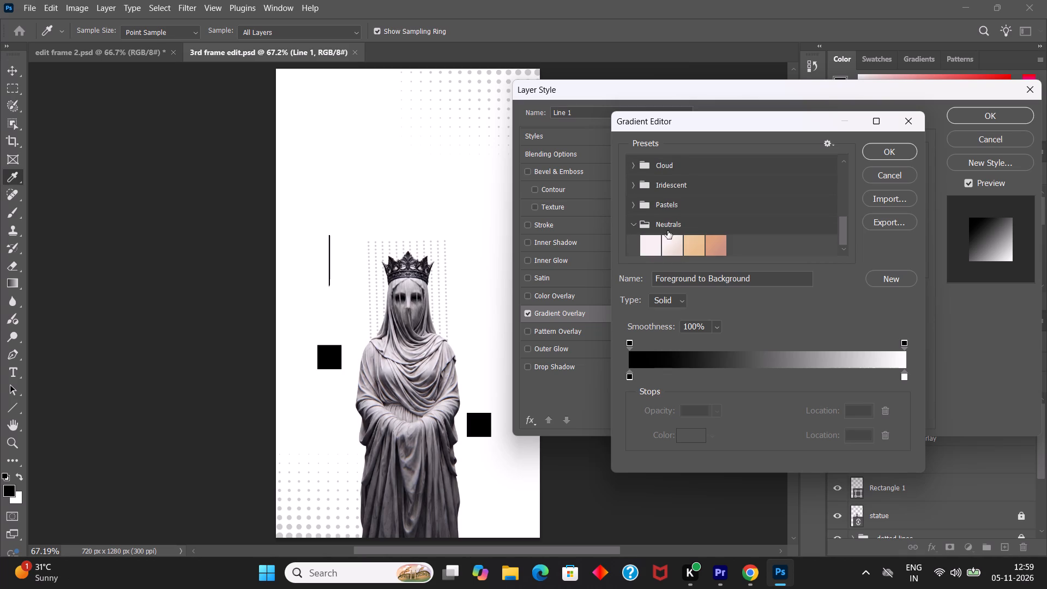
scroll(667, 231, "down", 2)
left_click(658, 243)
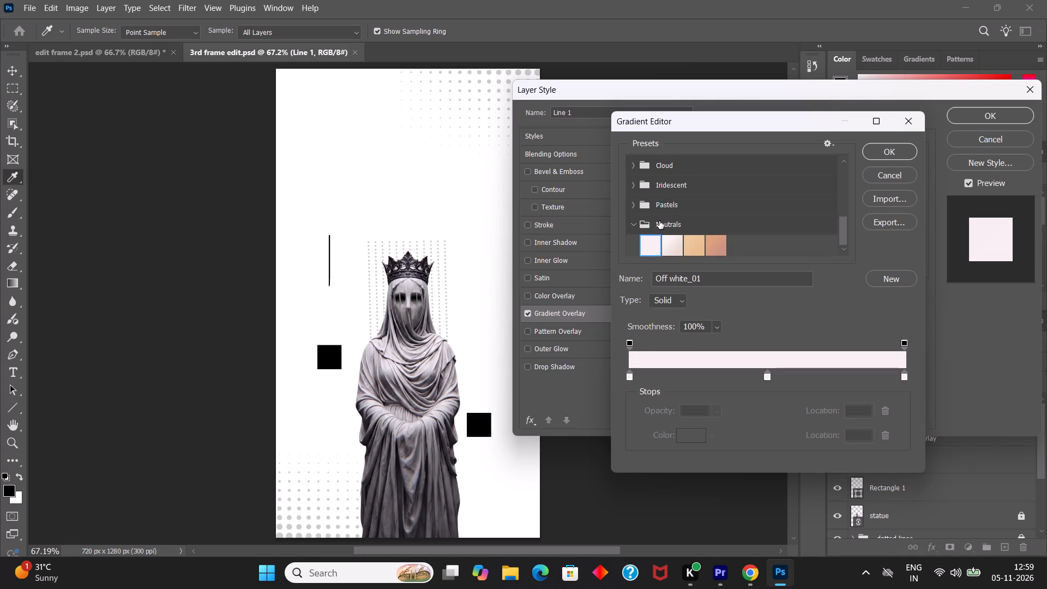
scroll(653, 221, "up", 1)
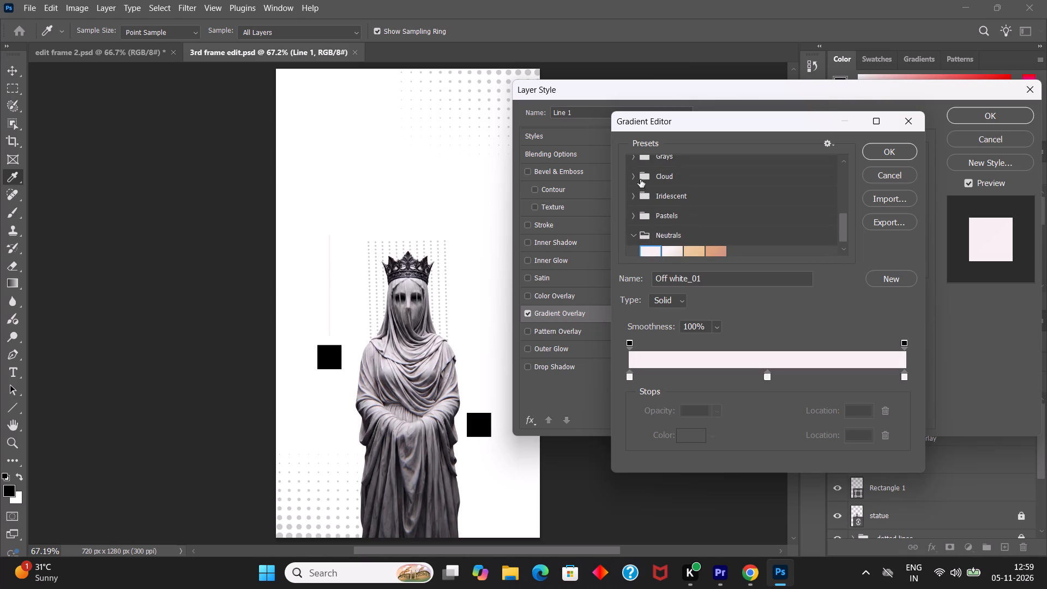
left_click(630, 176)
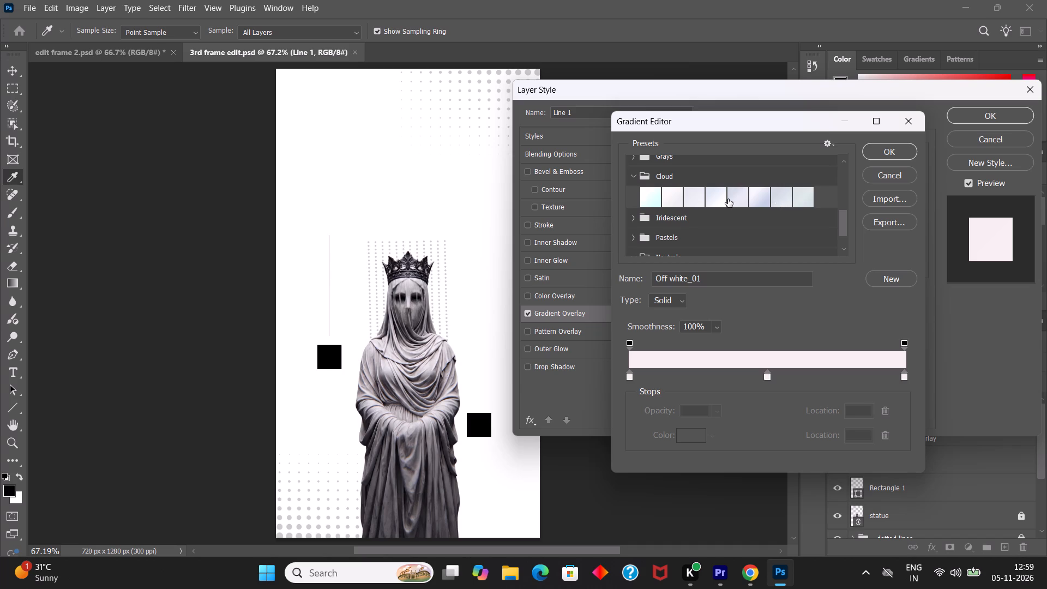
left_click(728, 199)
Apply the Green_30 preset from the Greens group to the line's gradient.
scroll(712, 203, "up", 2)
scroll(647, 199, "up", 1)
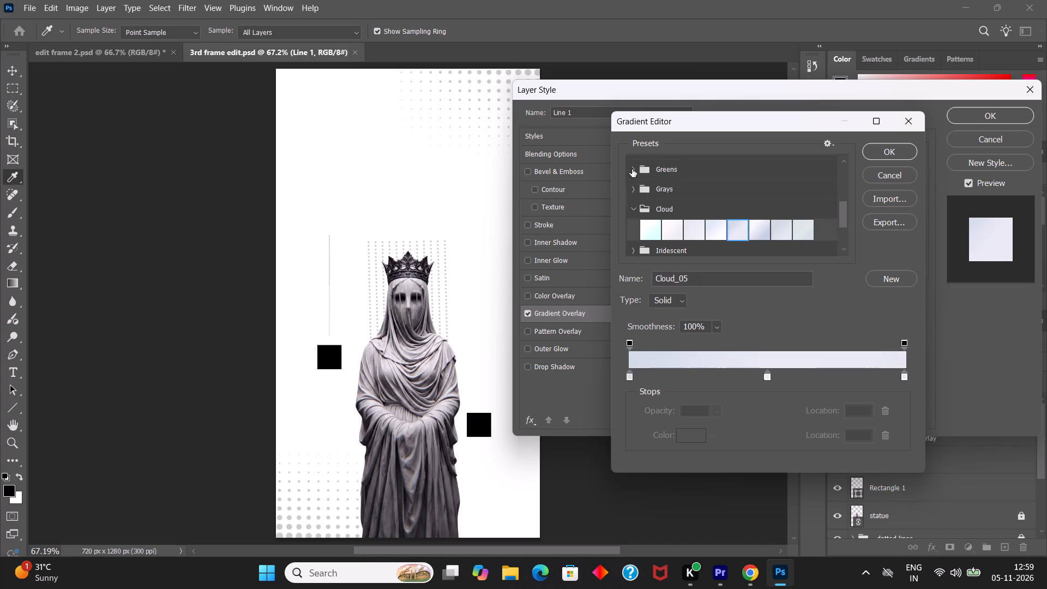
left_click(632, 169)
scroll(715, 200, "down", 3)
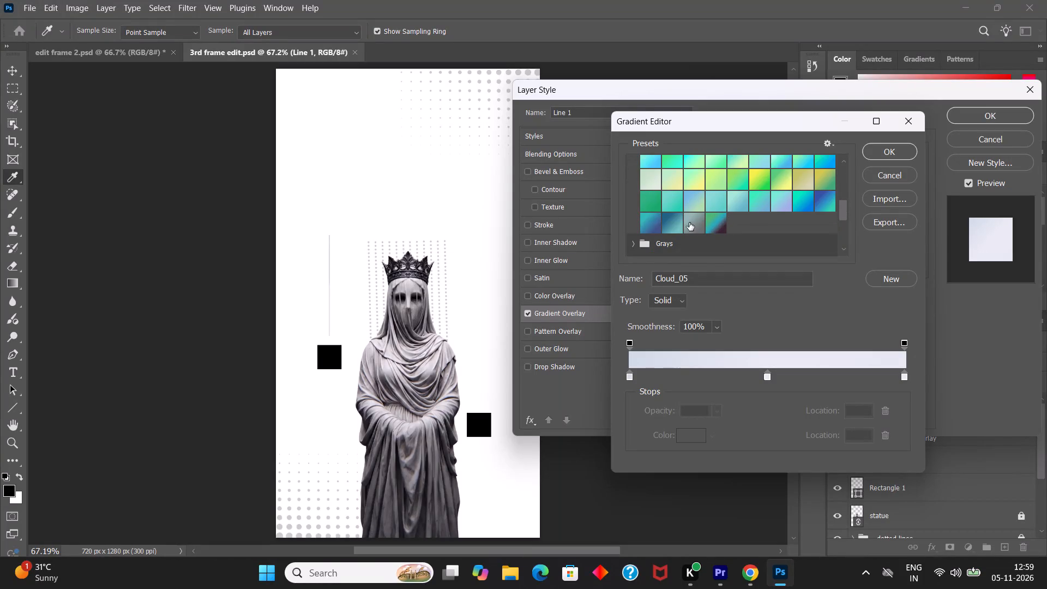
left_click(689, 223)
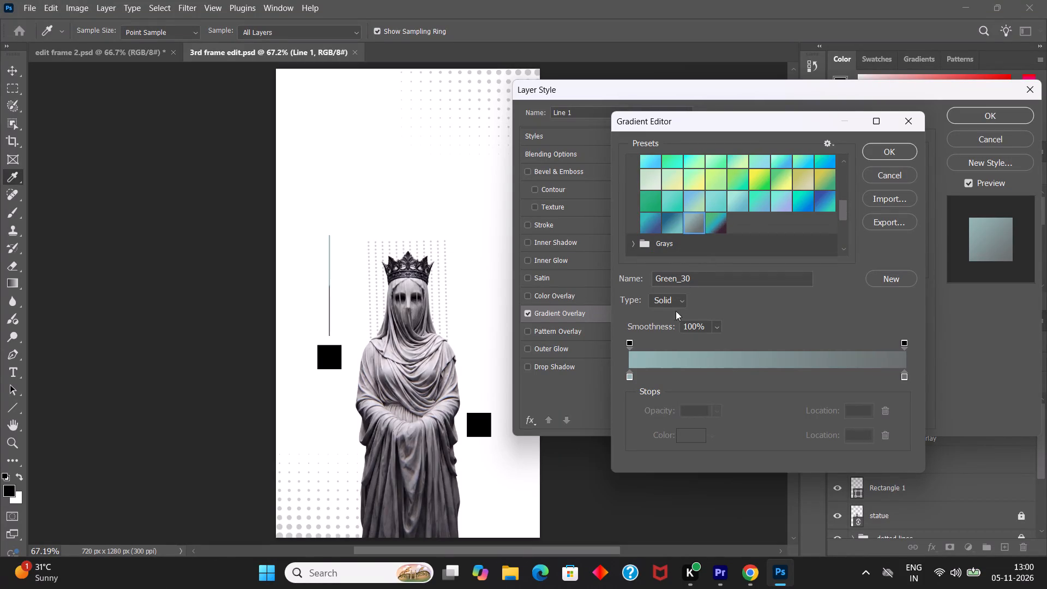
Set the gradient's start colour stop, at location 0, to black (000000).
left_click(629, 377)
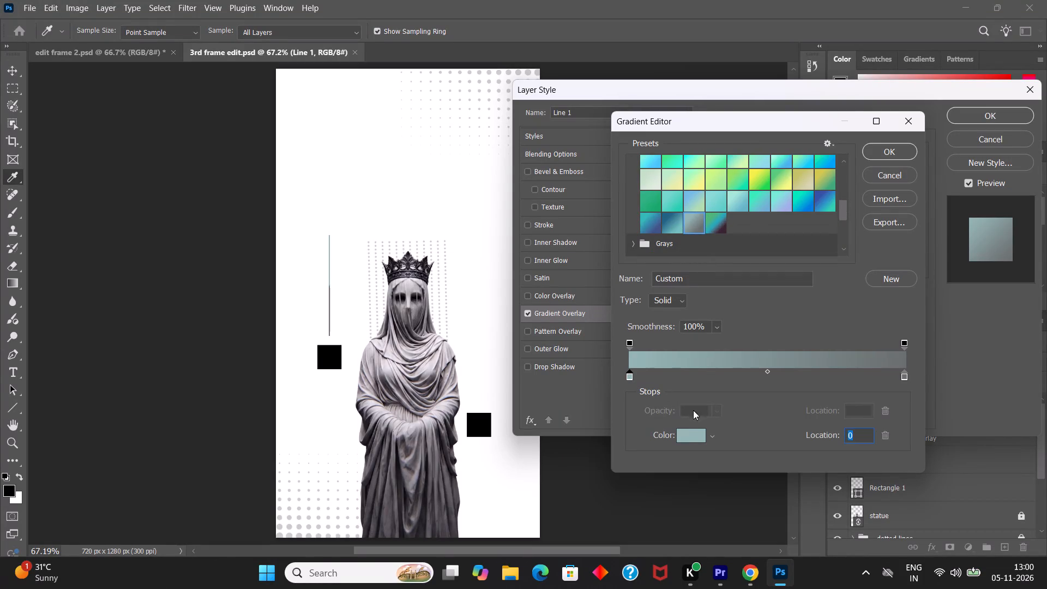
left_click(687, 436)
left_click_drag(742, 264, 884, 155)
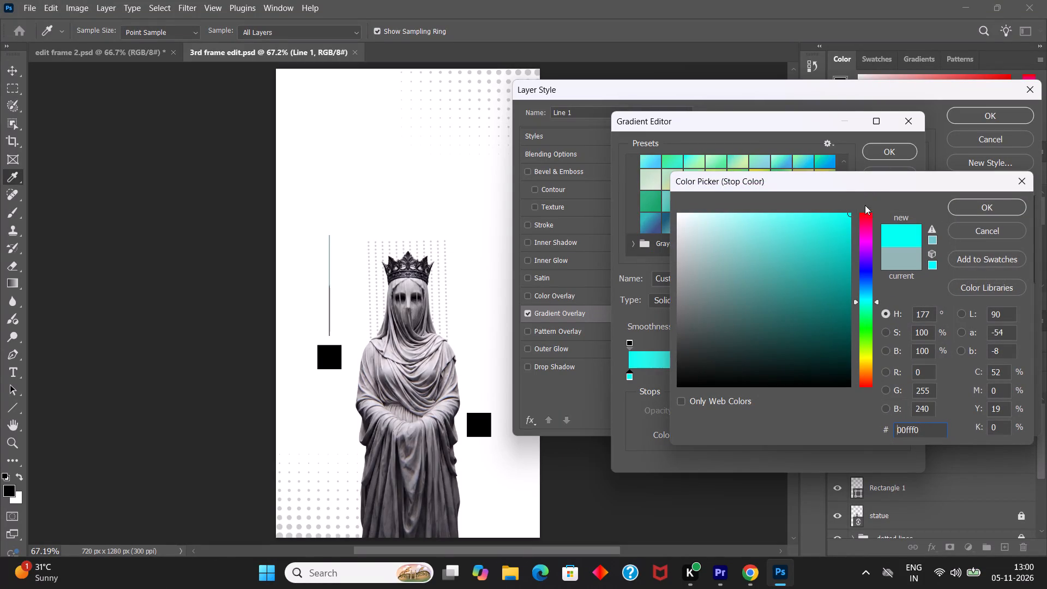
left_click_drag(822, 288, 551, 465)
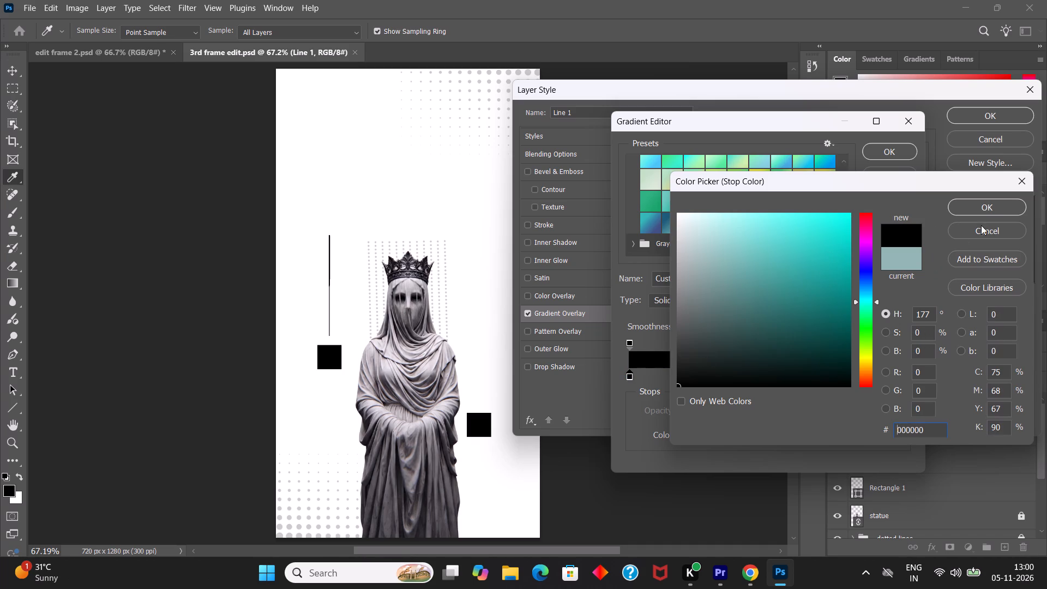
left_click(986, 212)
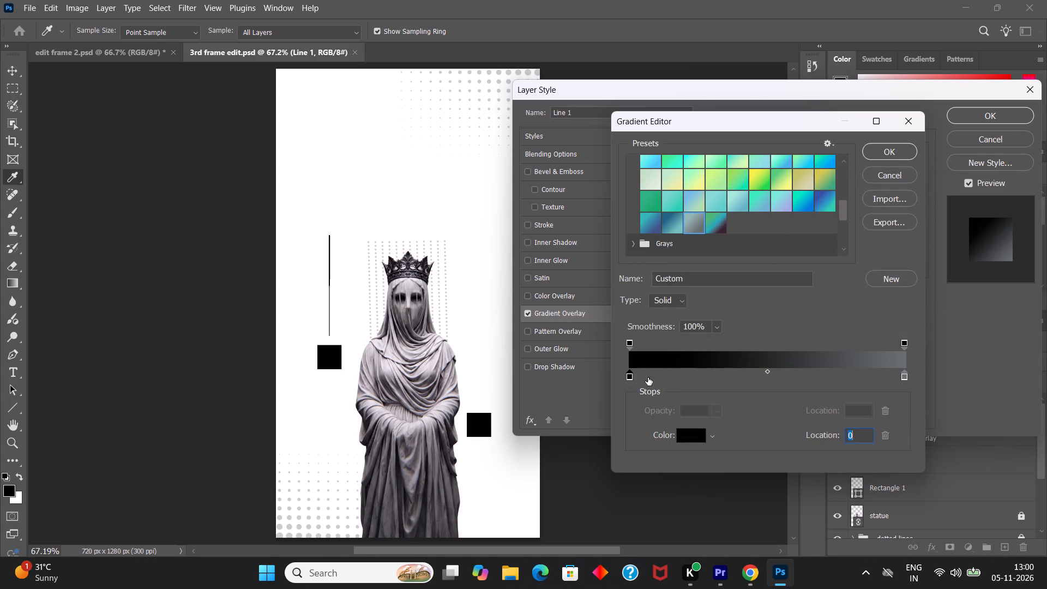
Set the gradient's end colour stop, at location 100, to black (000000).
left_click(907, 377)
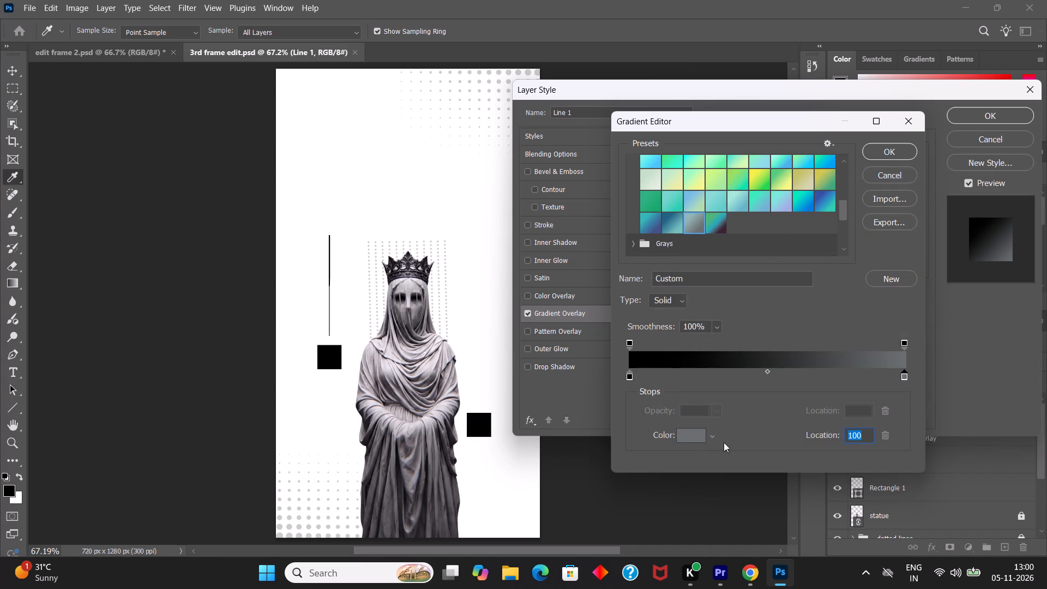
left_click(682, 436)
left_click_drag(725, 342, 593, 457)
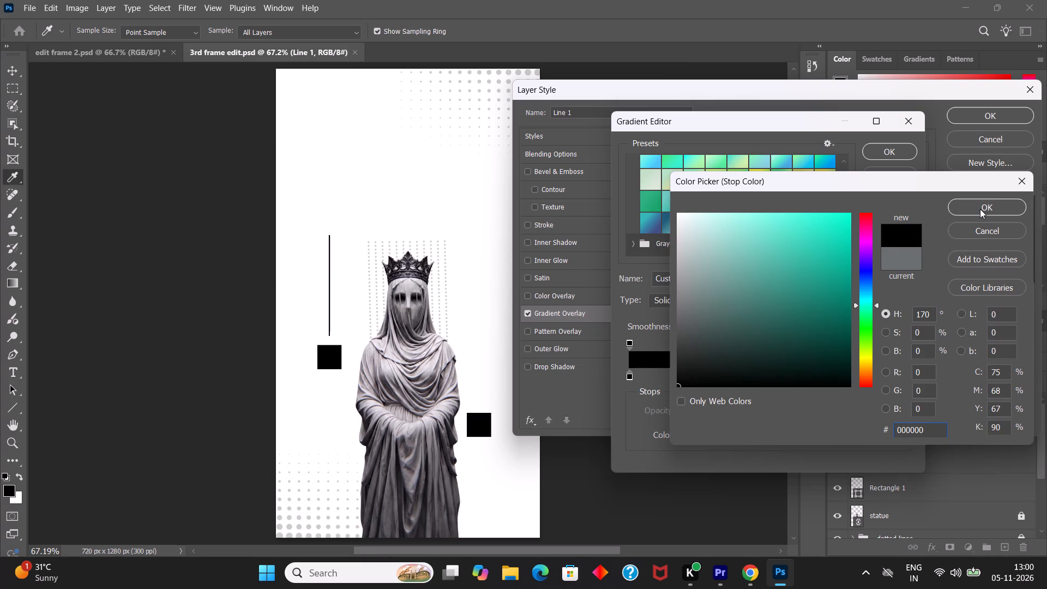
left_click(980, 209)
Pick the warm grey 9c9393 for the gradient's start colour stop at location 0.
left_click(628, 377)
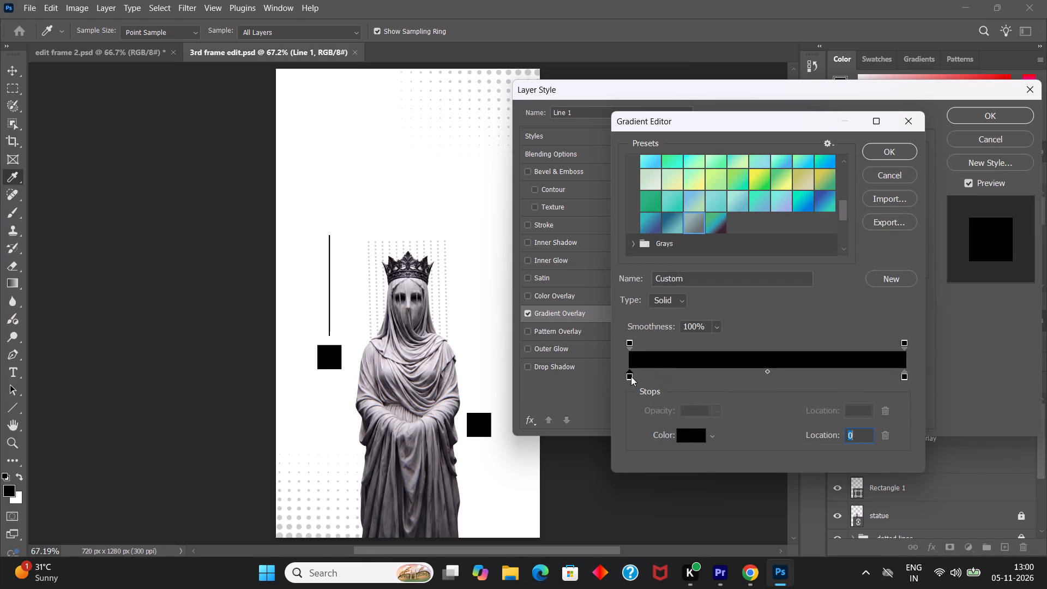
left_click(684, 435)
left_click(684, 236)
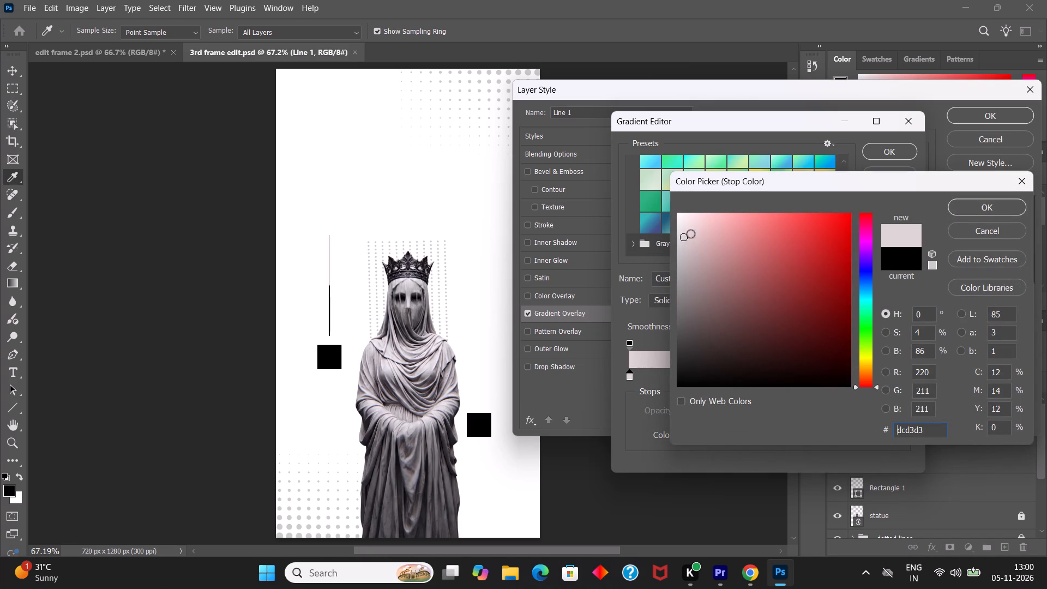
left_click(686, 233)
left_click(686, 227)
left_click_drag(687, 224, 654, 186)
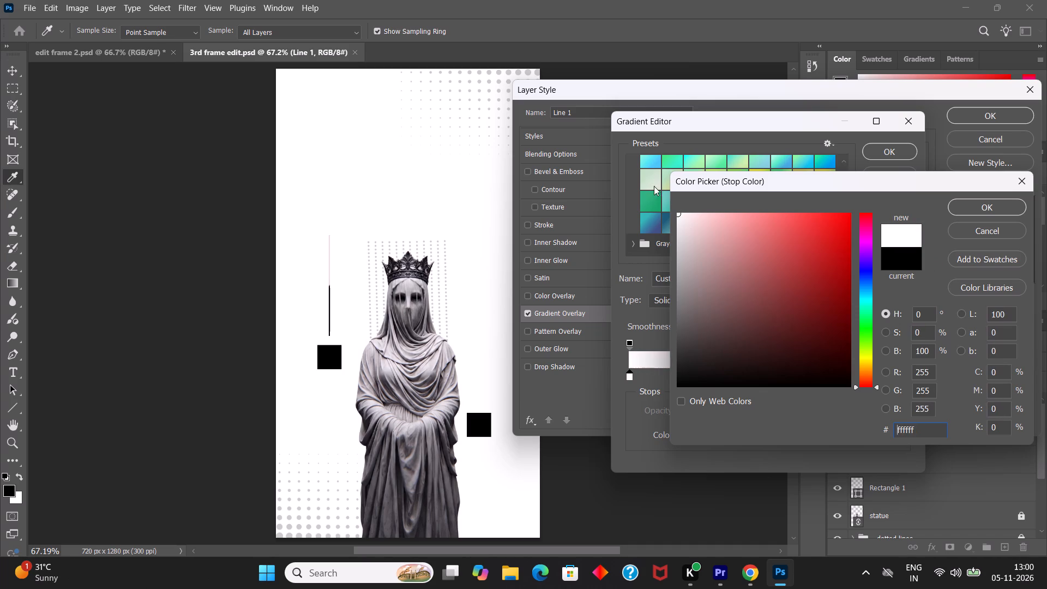
left_click(682, 231)
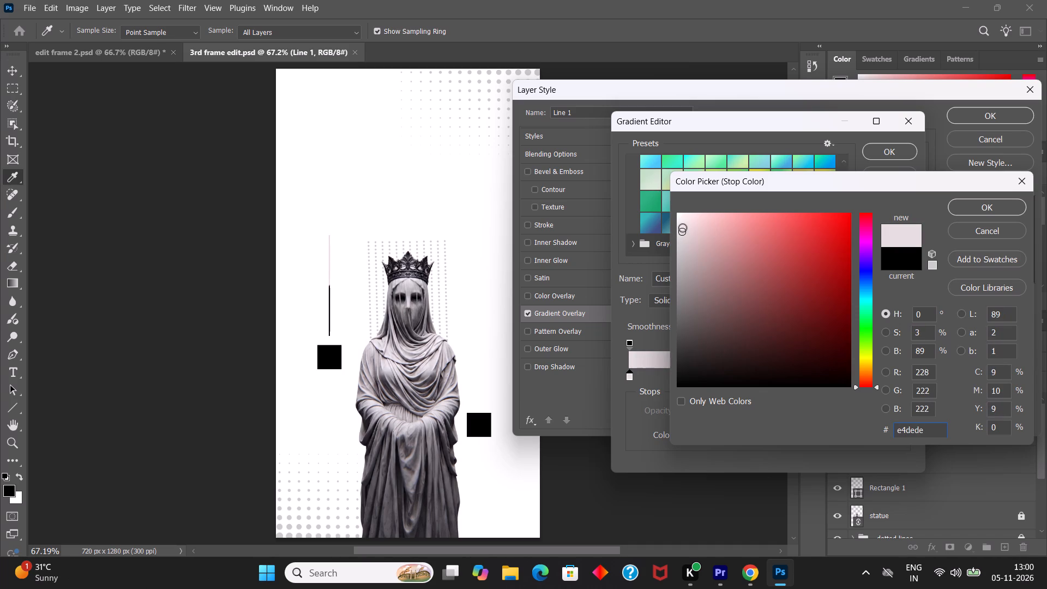
left_click(687, 280)
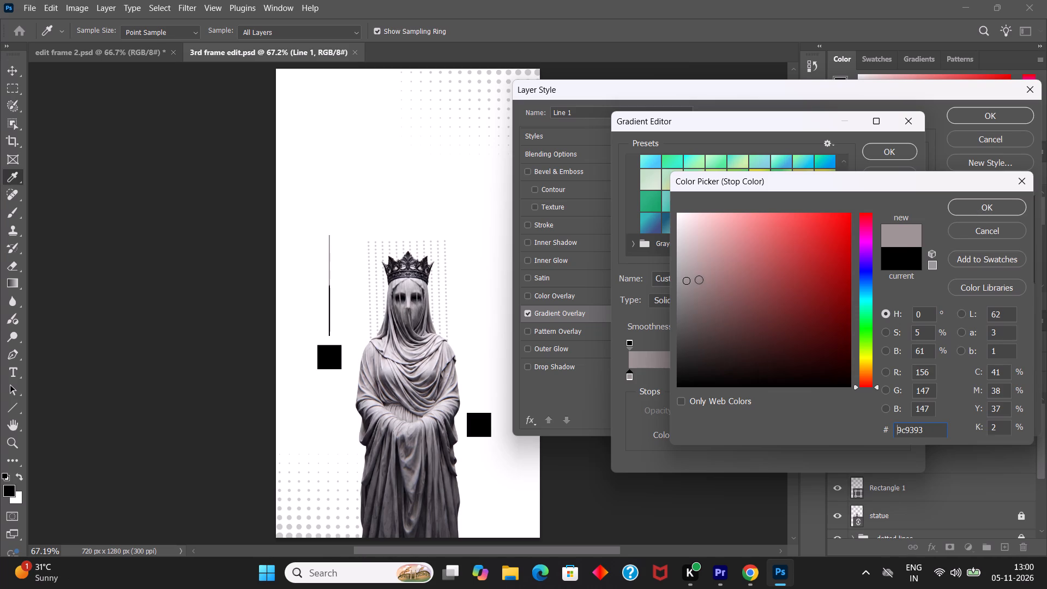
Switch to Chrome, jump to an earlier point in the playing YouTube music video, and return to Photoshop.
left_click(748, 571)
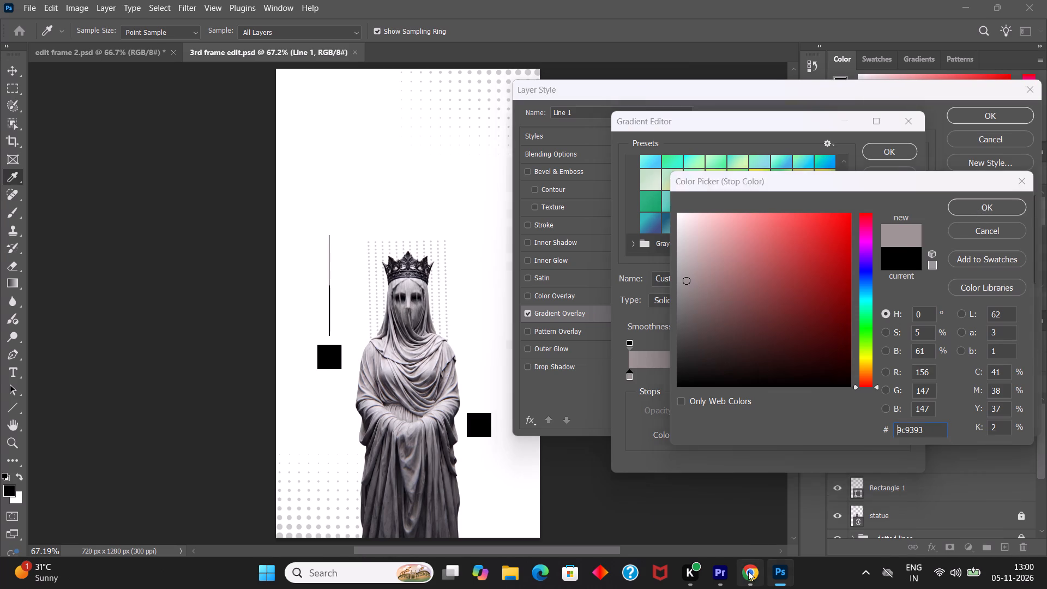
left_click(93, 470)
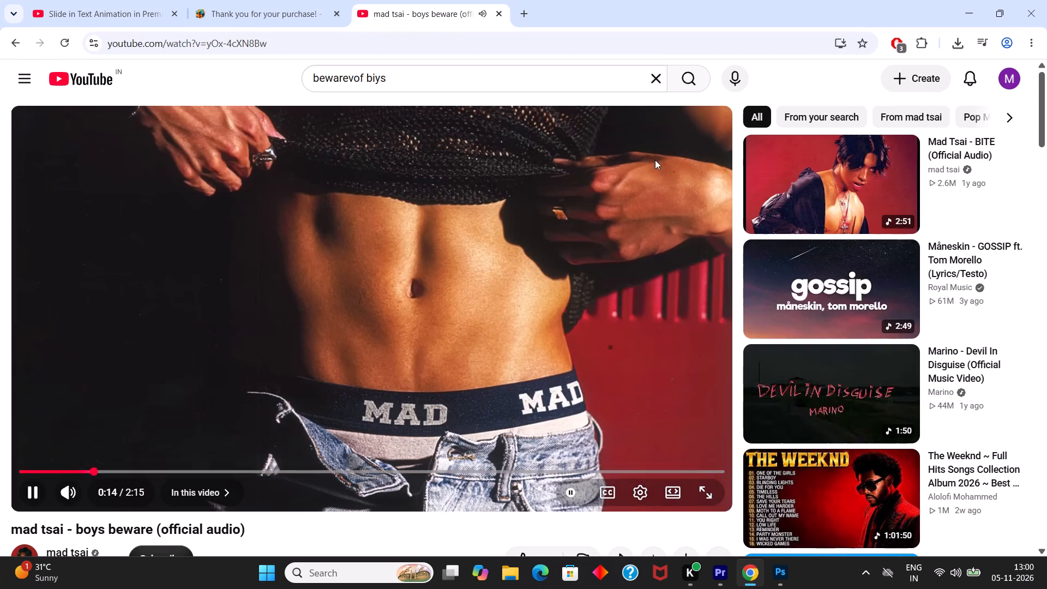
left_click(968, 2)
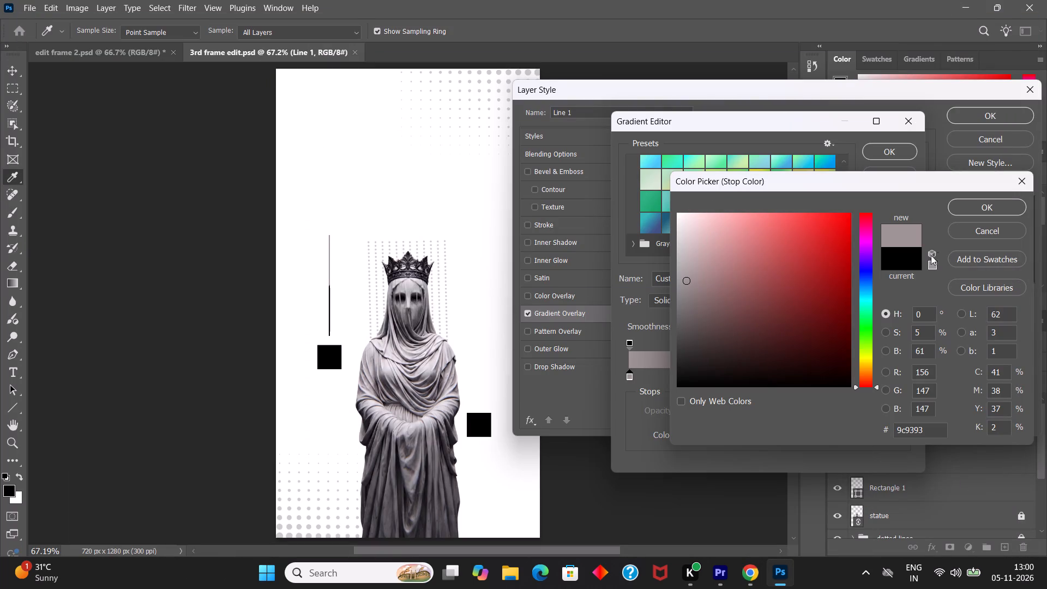
Accept 9c9393 as the colour of the gradient's start stop.
left_click(976, 201)
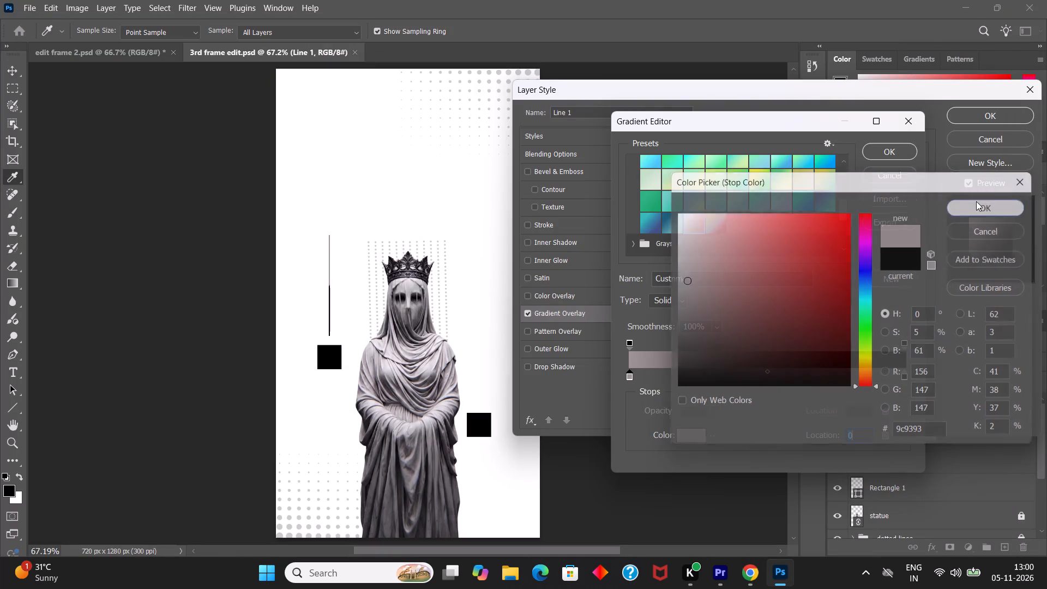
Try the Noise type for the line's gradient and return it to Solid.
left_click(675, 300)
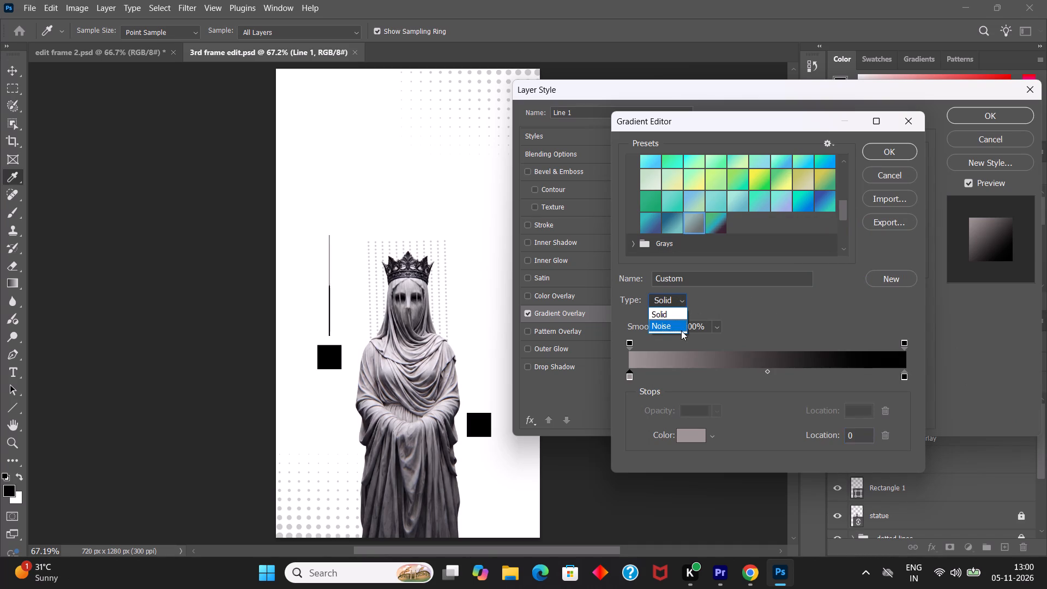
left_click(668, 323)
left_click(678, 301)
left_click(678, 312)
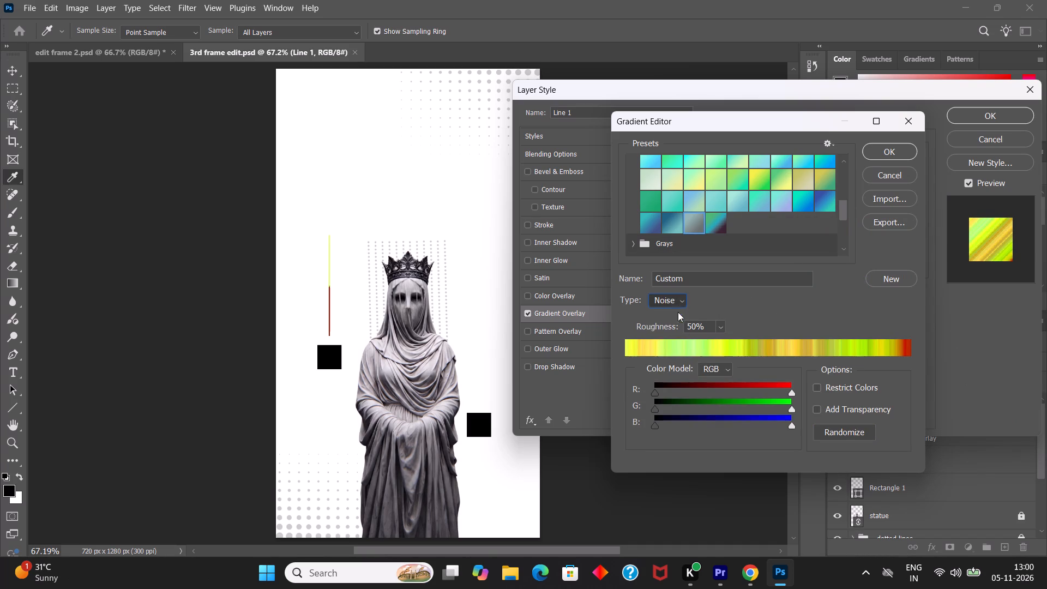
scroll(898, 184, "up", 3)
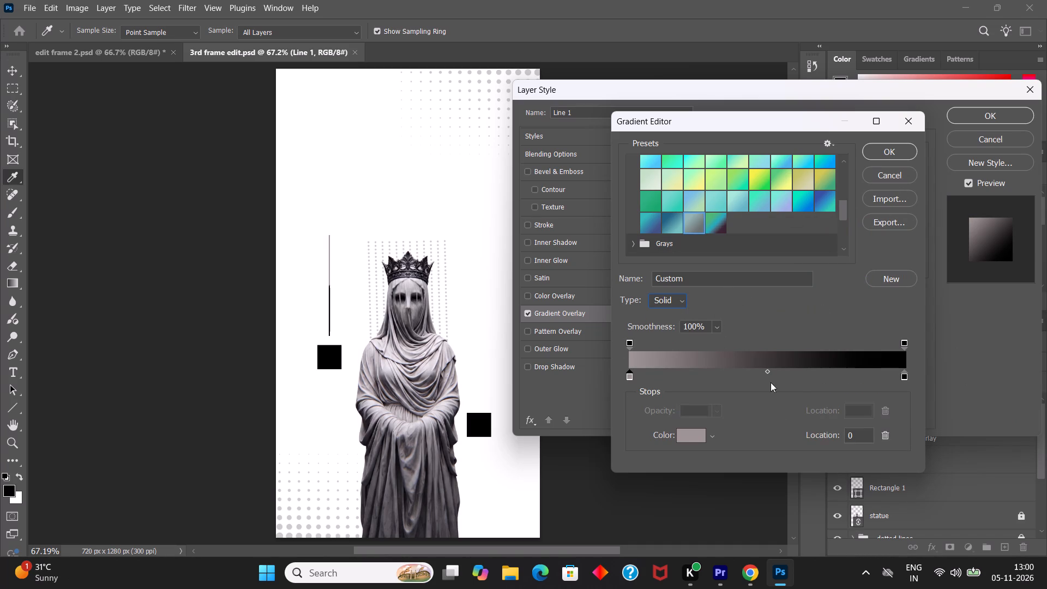
Change the gradient's end colour stop at location 100 to a very dark reddish black.
left_click(905, 376)
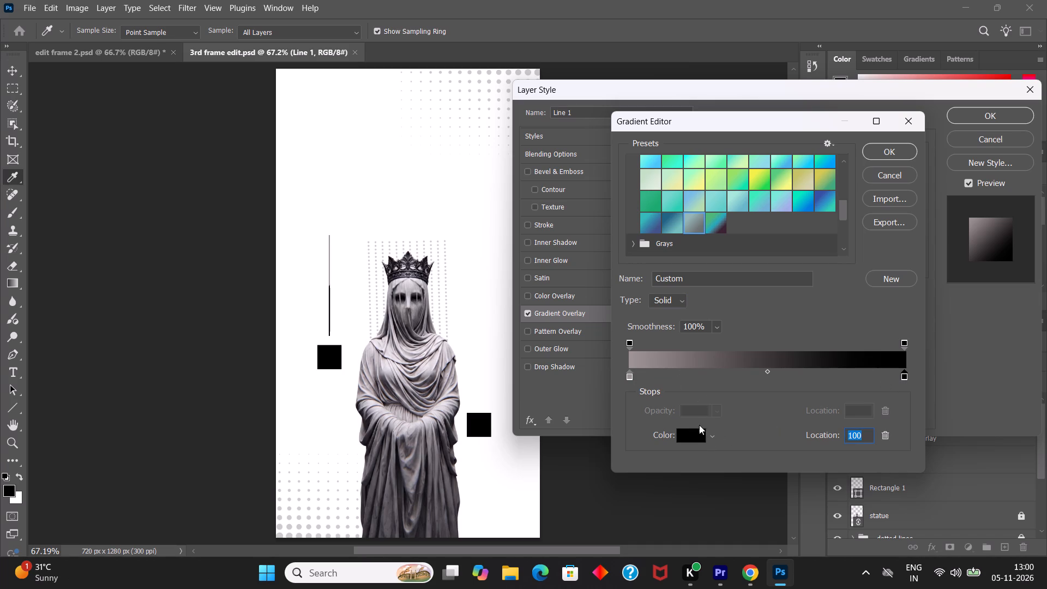
left_click(699, 436)
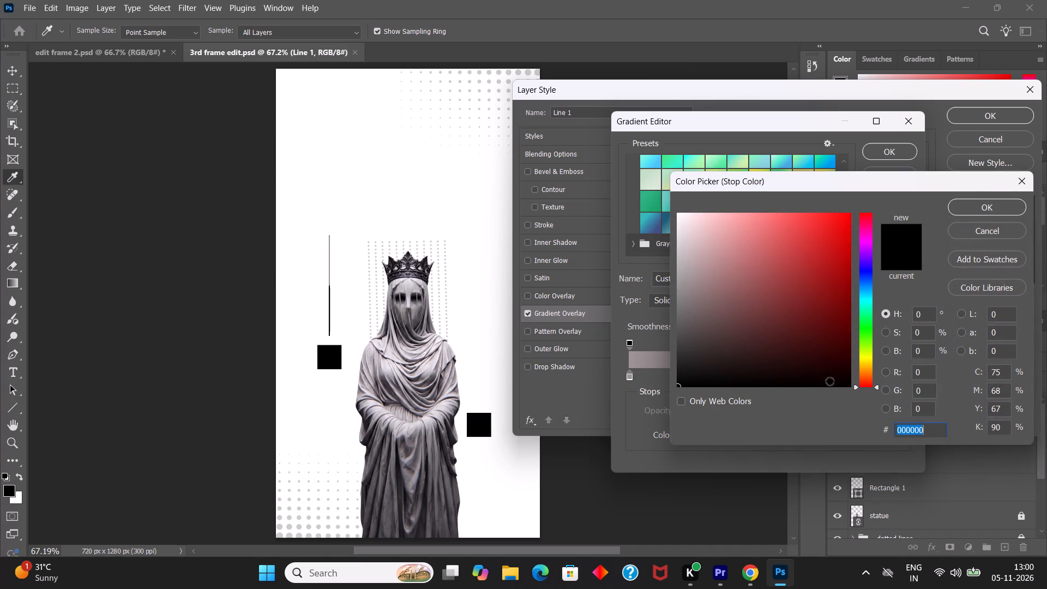
left_click_drag(825, 379, 900, 370)
left_click(1006, 208)
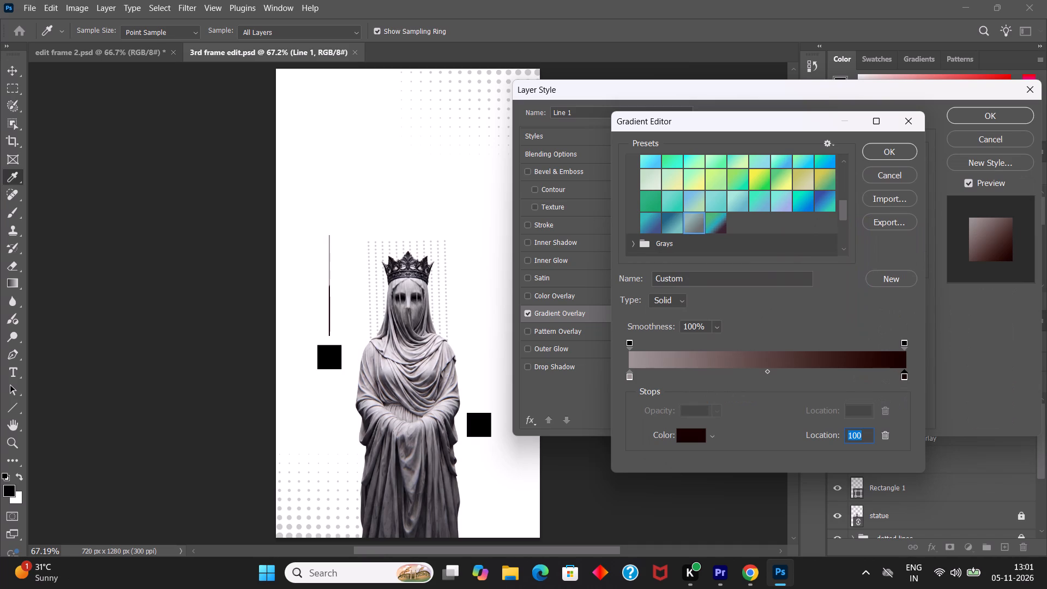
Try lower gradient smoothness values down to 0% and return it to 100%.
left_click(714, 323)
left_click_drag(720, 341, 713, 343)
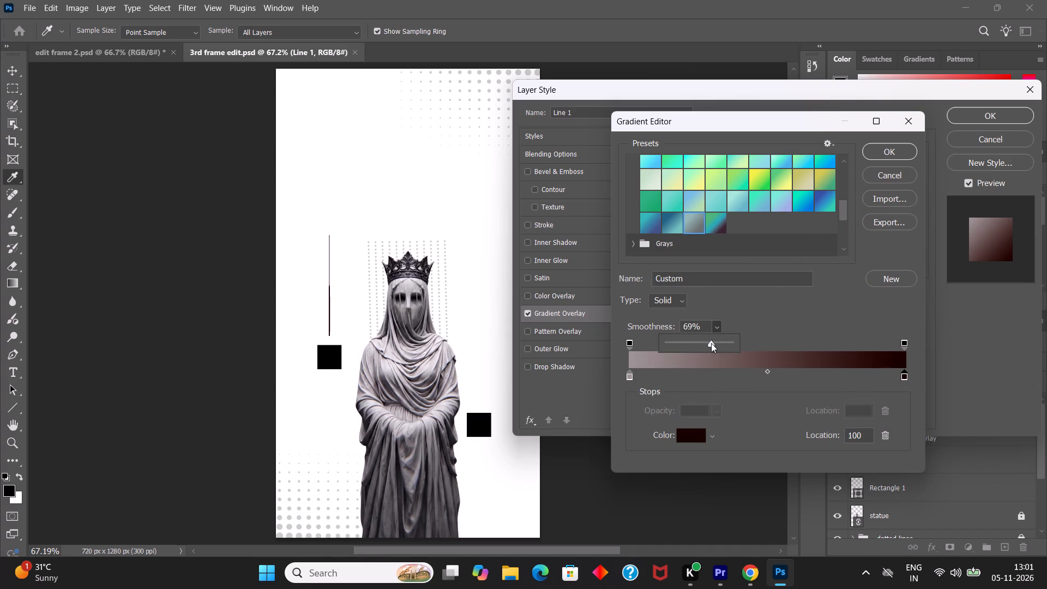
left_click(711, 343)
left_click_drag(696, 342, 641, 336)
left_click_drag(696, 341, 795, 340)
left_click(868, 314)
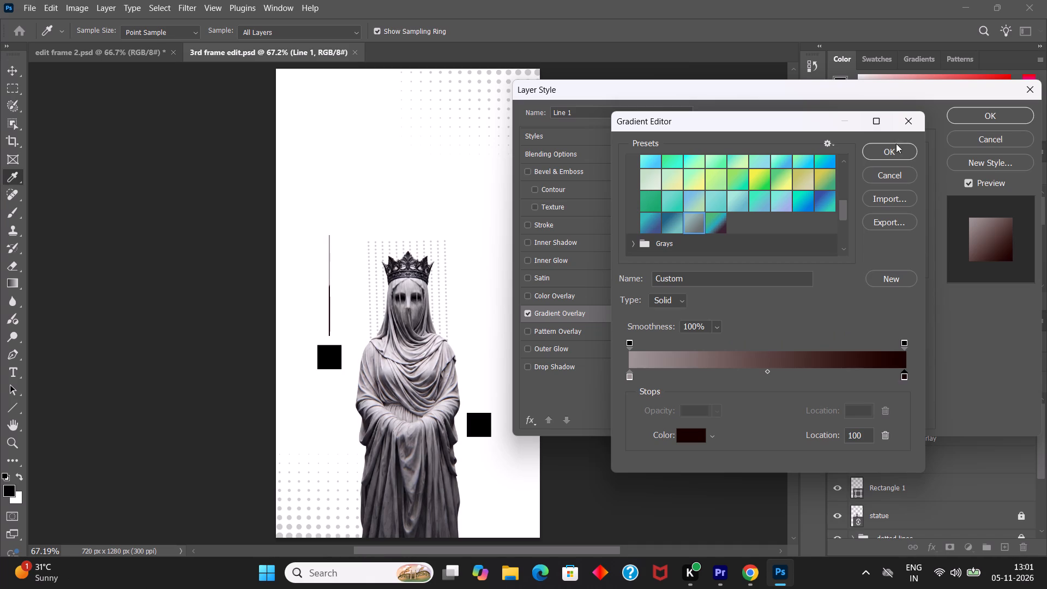
Accept the edited grey-to-dark gradient for Line 1's overlay.
left_click(890, 161)
left_click(890, 152)
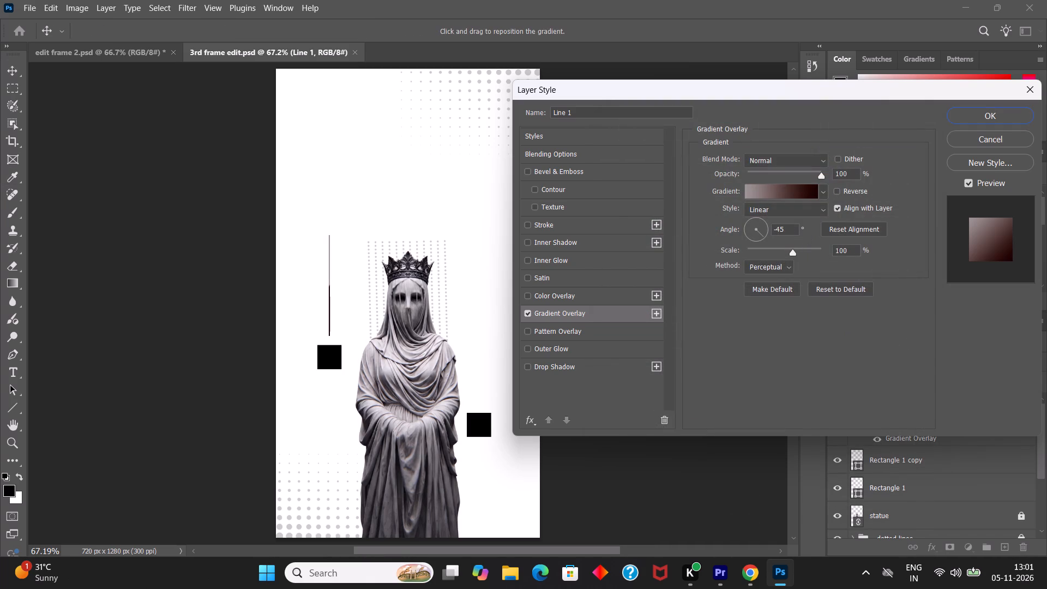
Set the gradient overlay's angle to -90° and apply the layer style to Line 1.
left_click_drag(788, 229, 763, 229)
type("90")
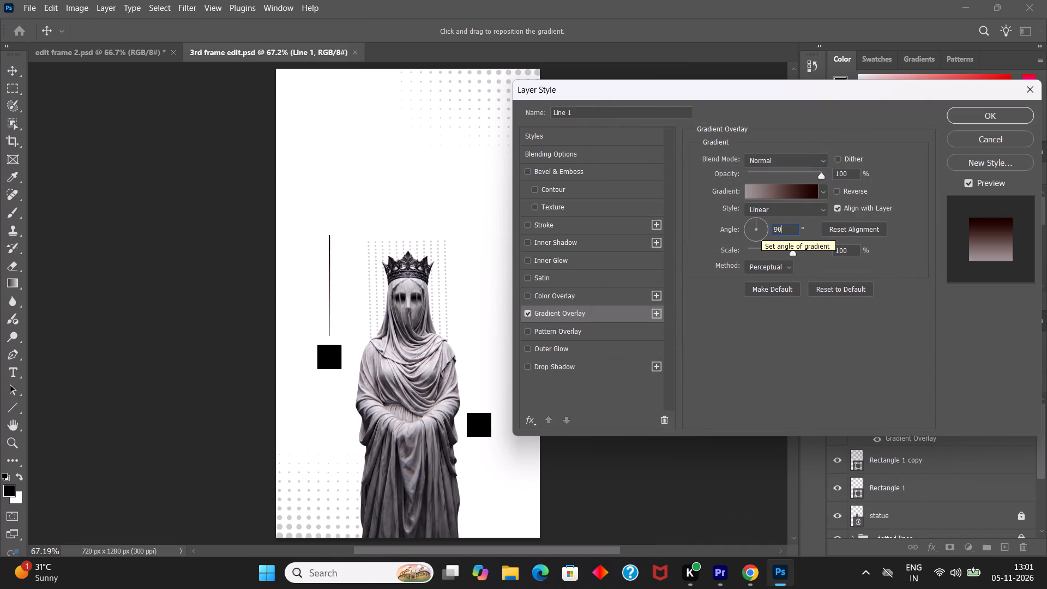
key("BackSpace")
key("BackSpace")
type("-90")
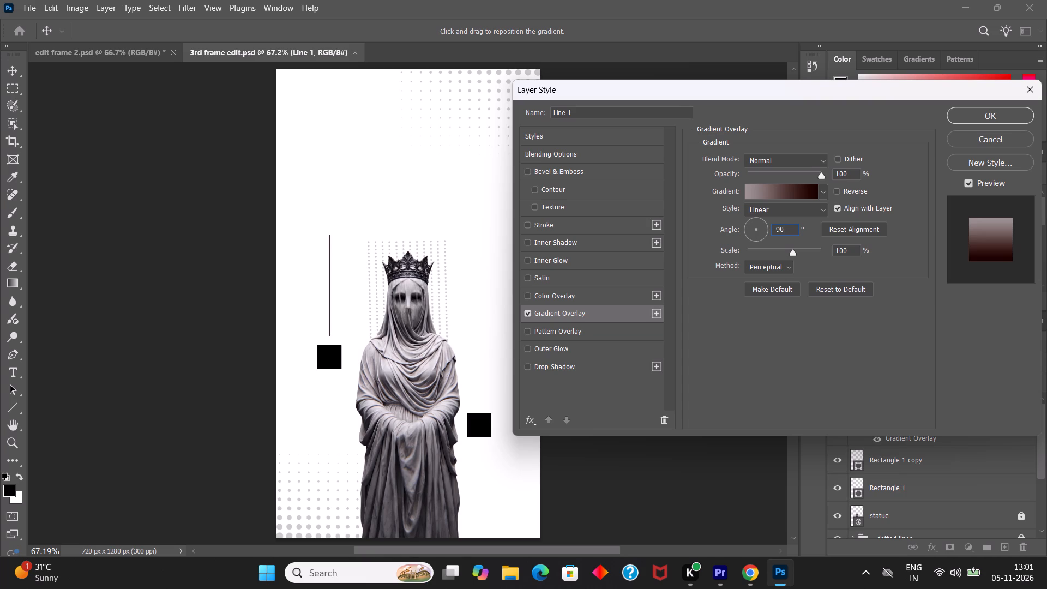
key("Return")
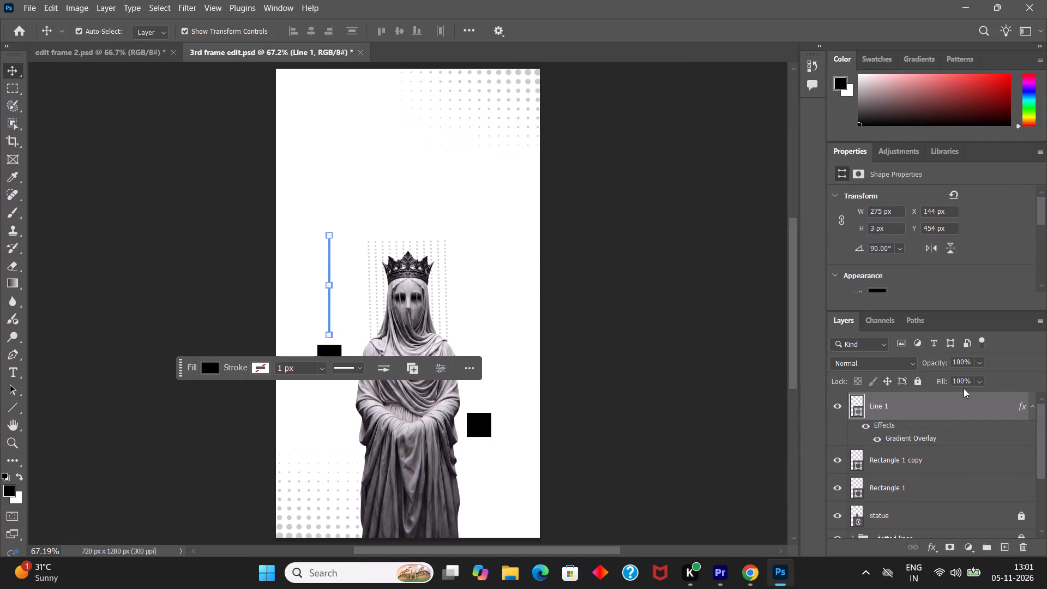
Reopen Line 1's gradient overlay, compare the interpolation methods, and set the method to Smooth.
double_click(927, 441)
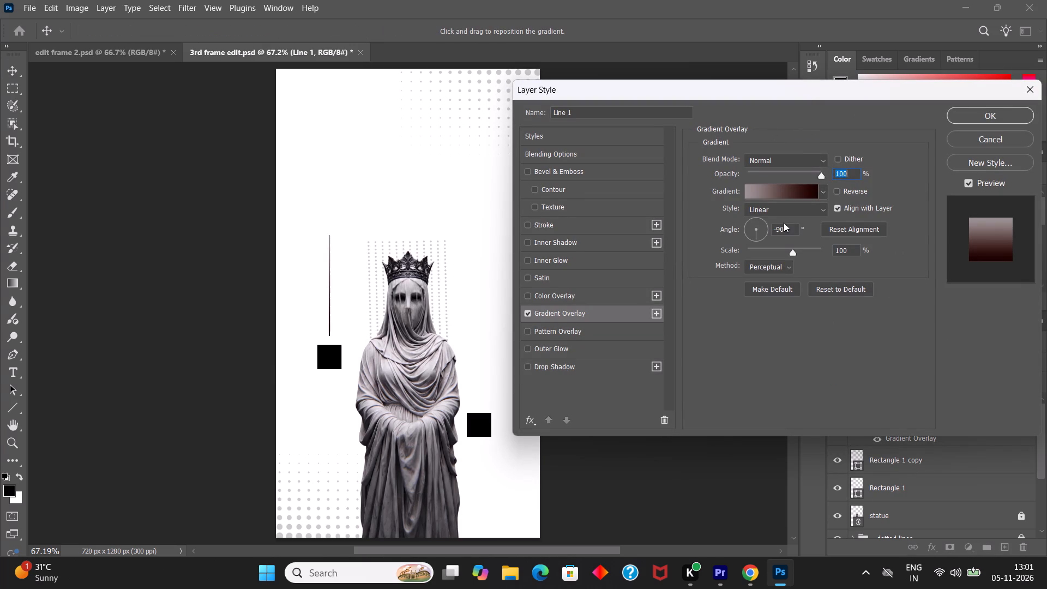
left_click(787, 268)
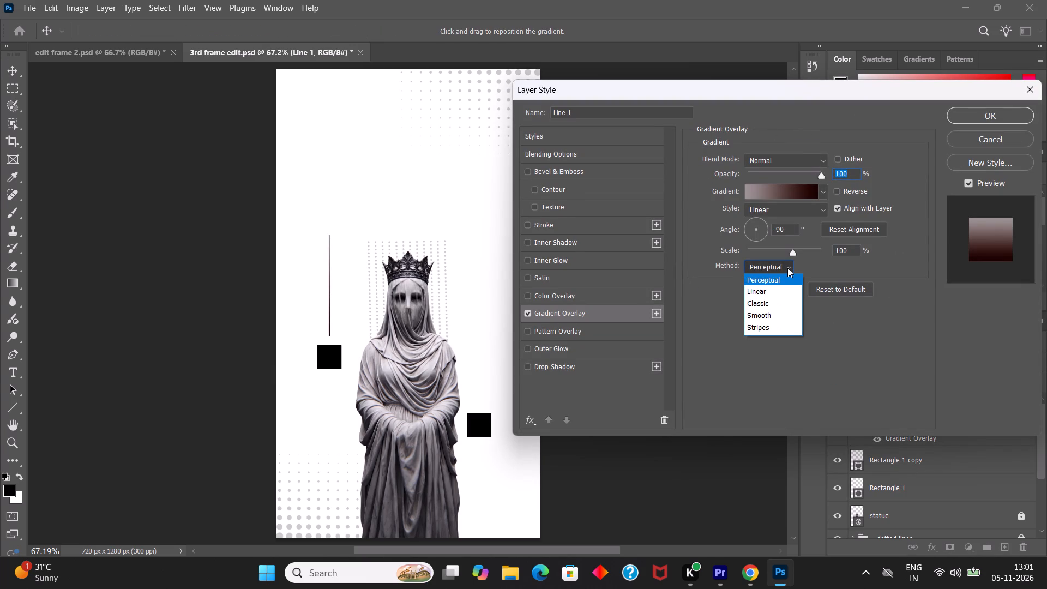
left_click(772, 317)
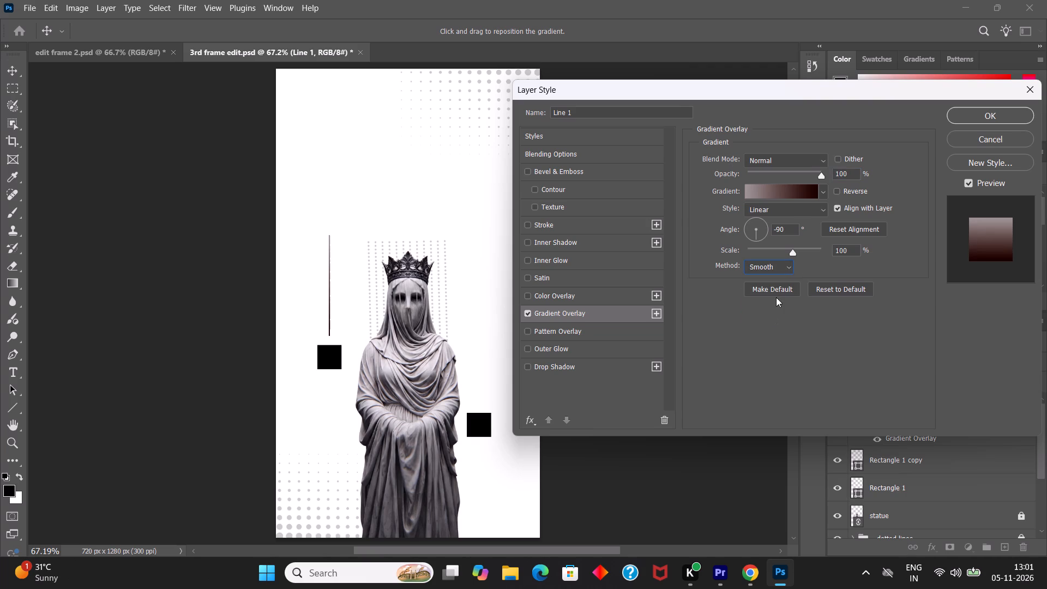
scroll(775, 261, "down", 4)
scroll(775, 261, "up", 4)
scroll(775, 261, "down", 5)
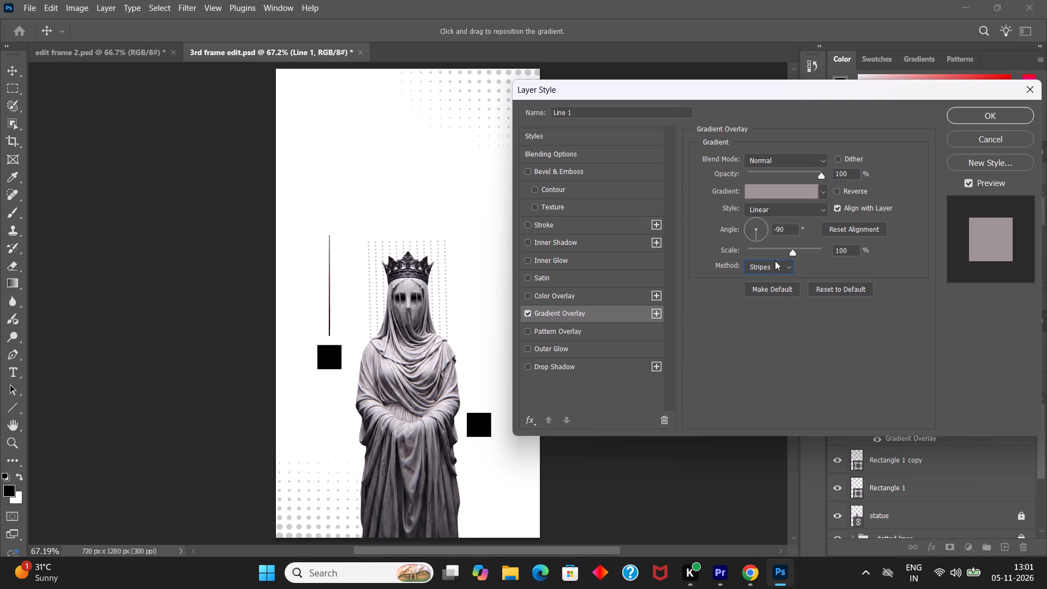
scroll(775, 261, "up", 1)
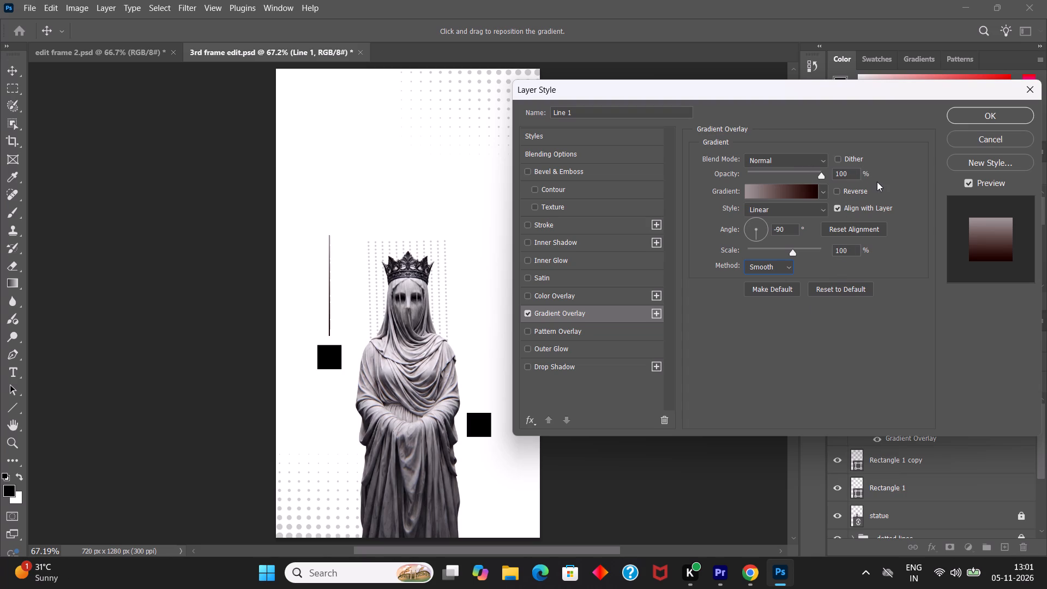
Try different gradient scales, set the scale to 84%, and apply the overlay to Line 1.
left_click(802, 247)
left_click_drag(808, 248, 825, 248)
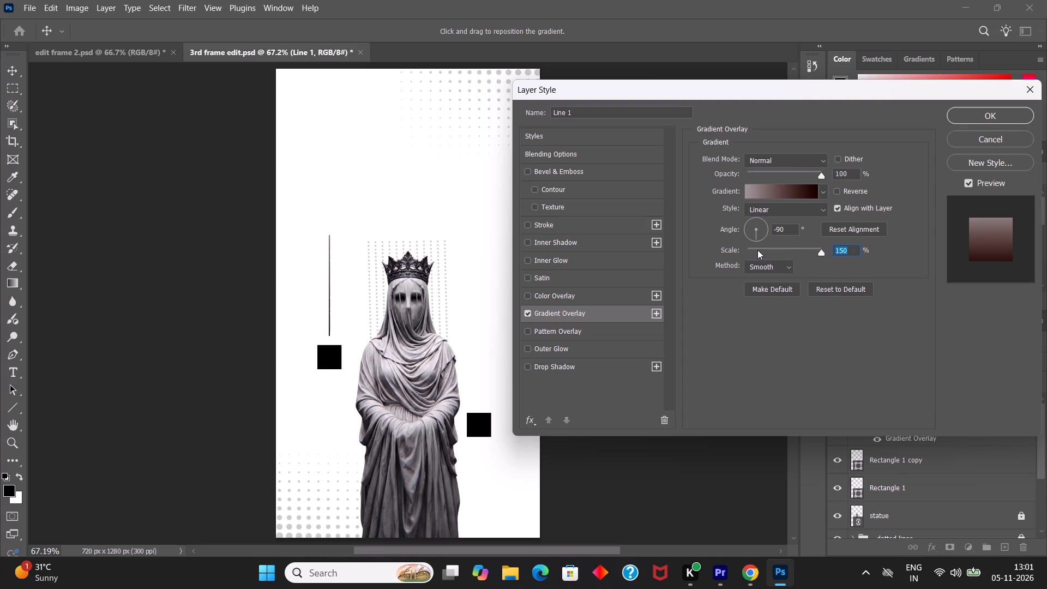
left_click(757, 250)
left_click(790, 250)
left_click_drag(794, 250, 809, 250)
left_click(811, 250)
left_click(817, 251)
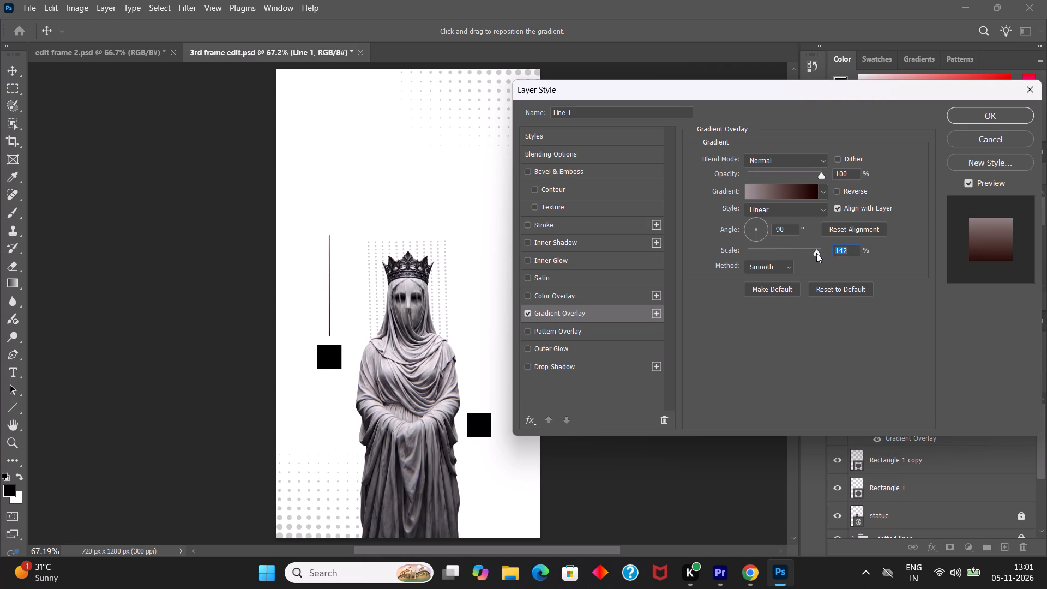
left_click(814, 254)
left_click(797, 247)
left_click(784, 247)
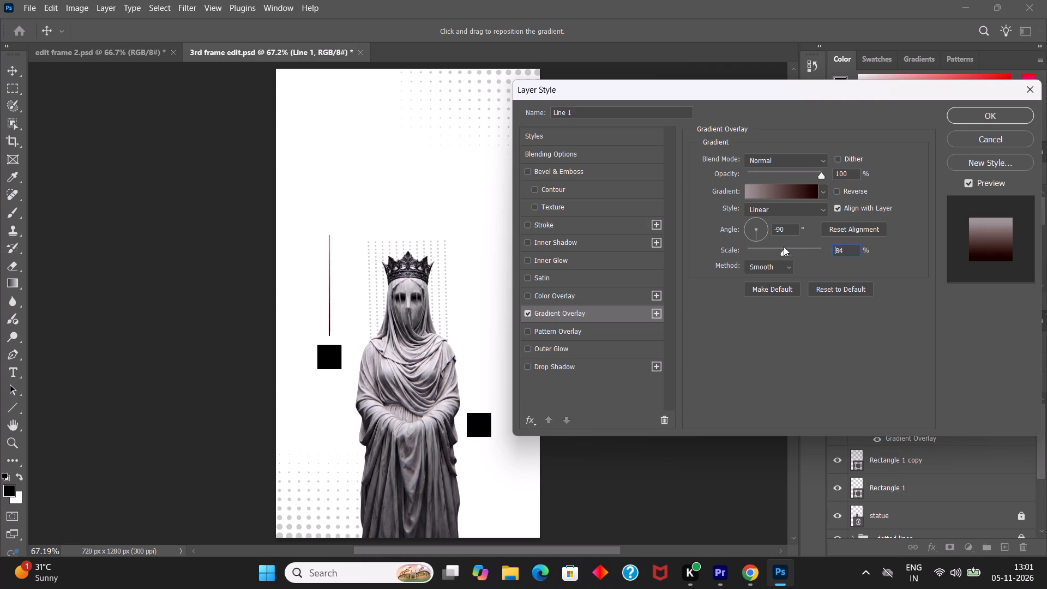
left_click(960, 117)
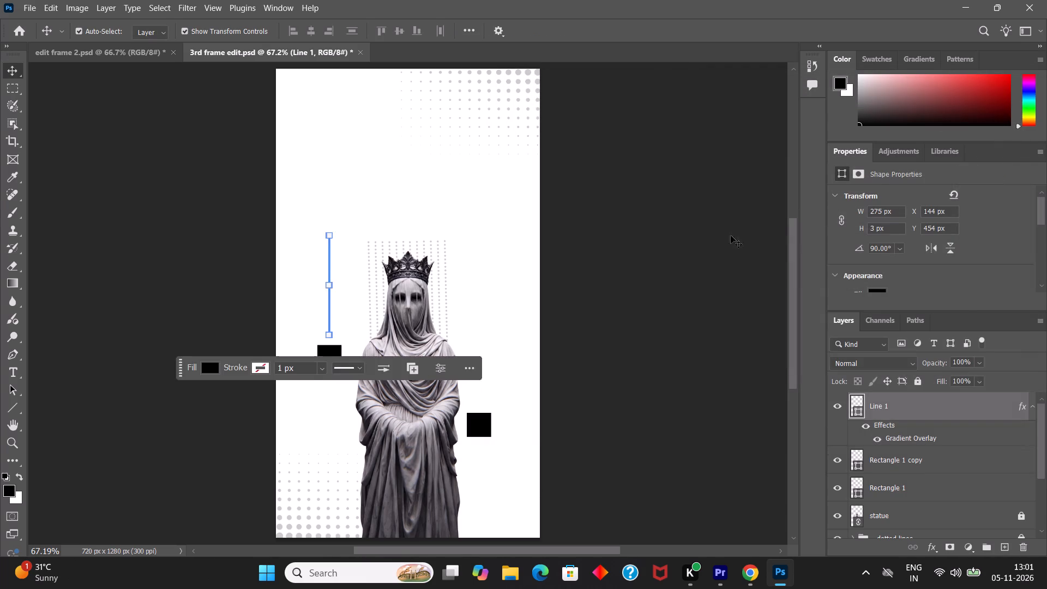
Deselect the line and save the poster document.
left_click(721, 237)
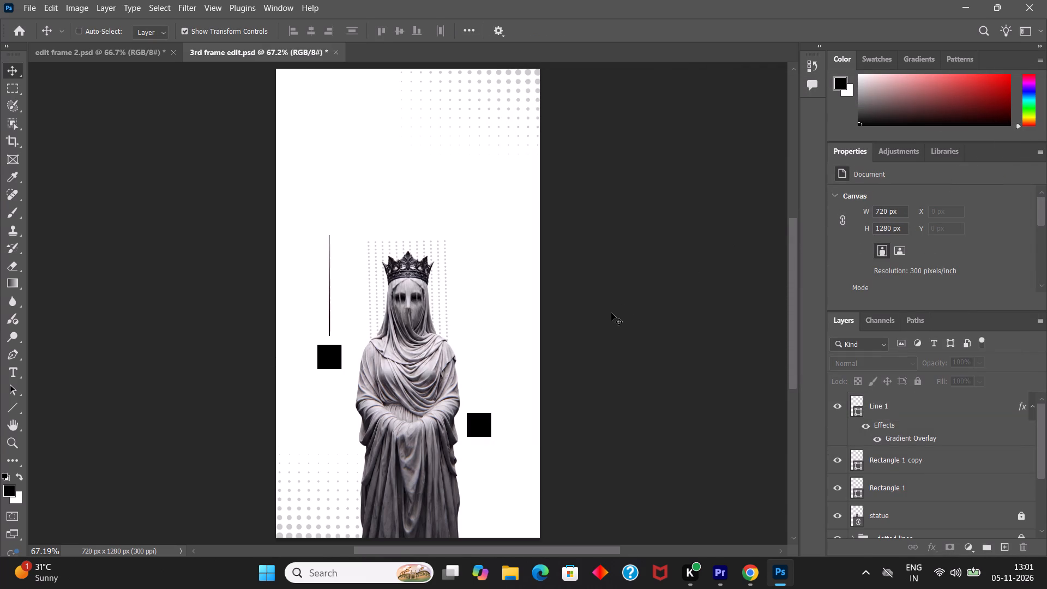
key("ctrl+s")
Lighten the start colour stop of Line 1's gradient overlay to dcd7d7 and apply the style.
double_click(935, 442)
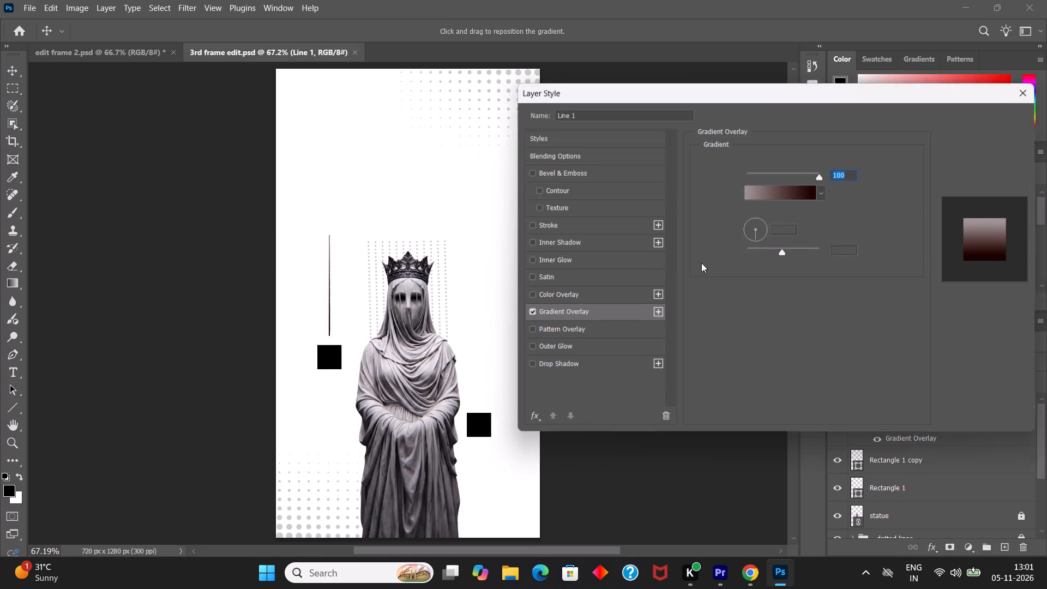
left_click(779, 197)
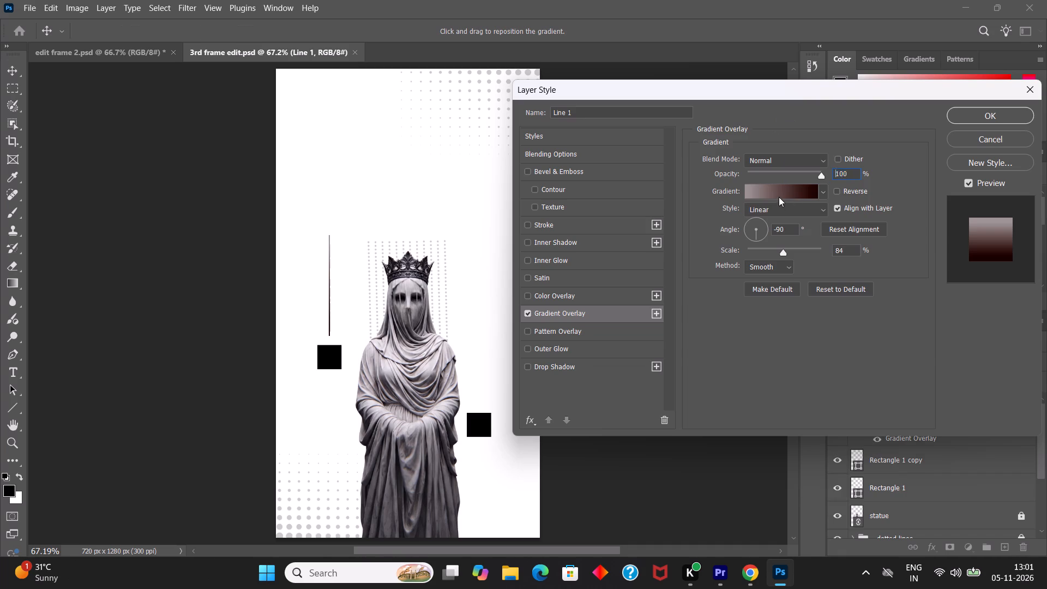
left_click(631, 375)
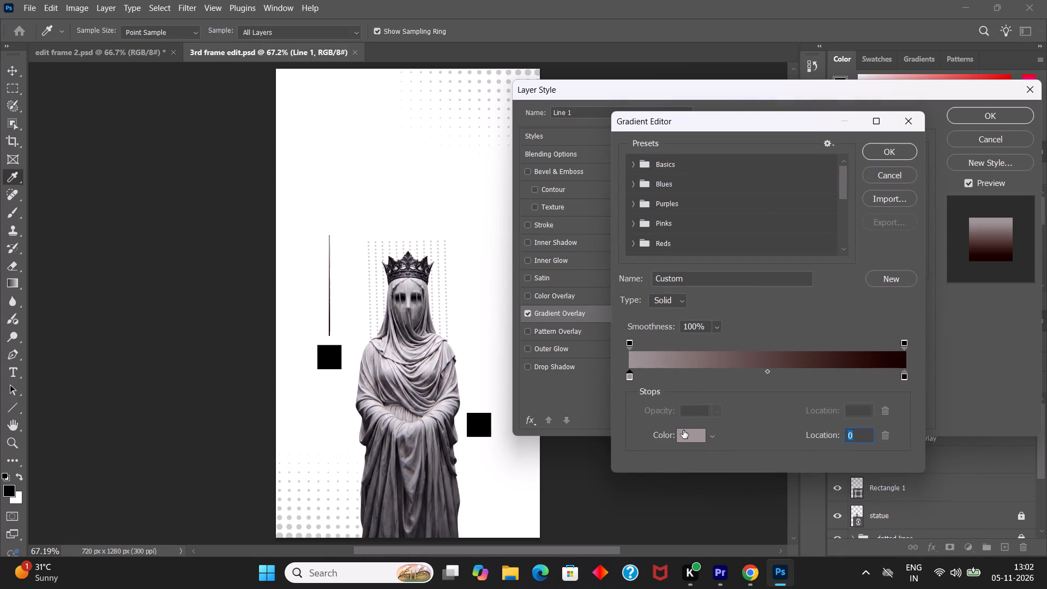
left_click(683, 434)
left_click(679, 267)
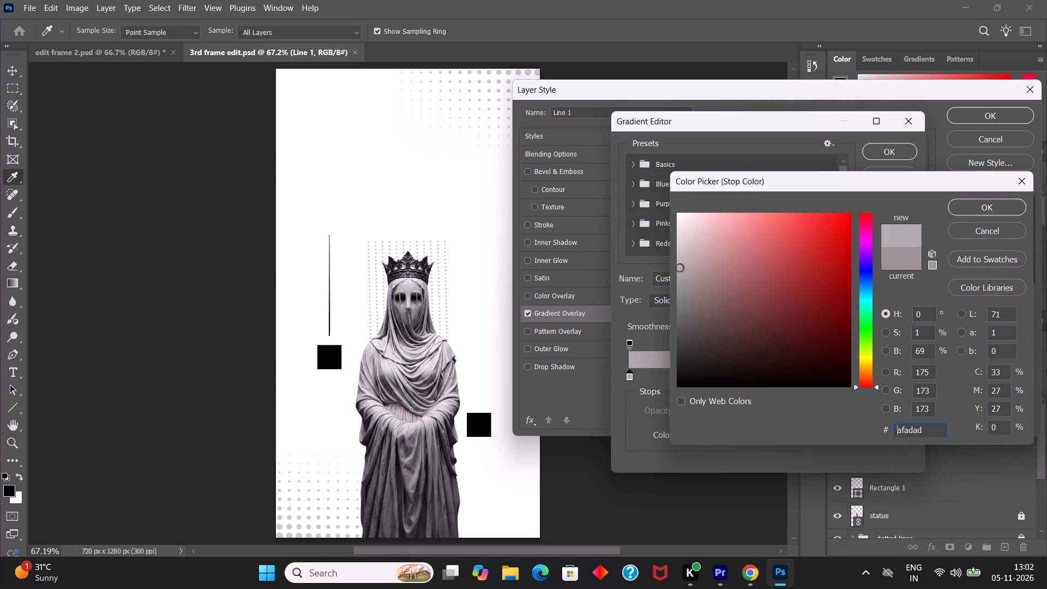
left_click(678, 255)
left_click(681, 236)
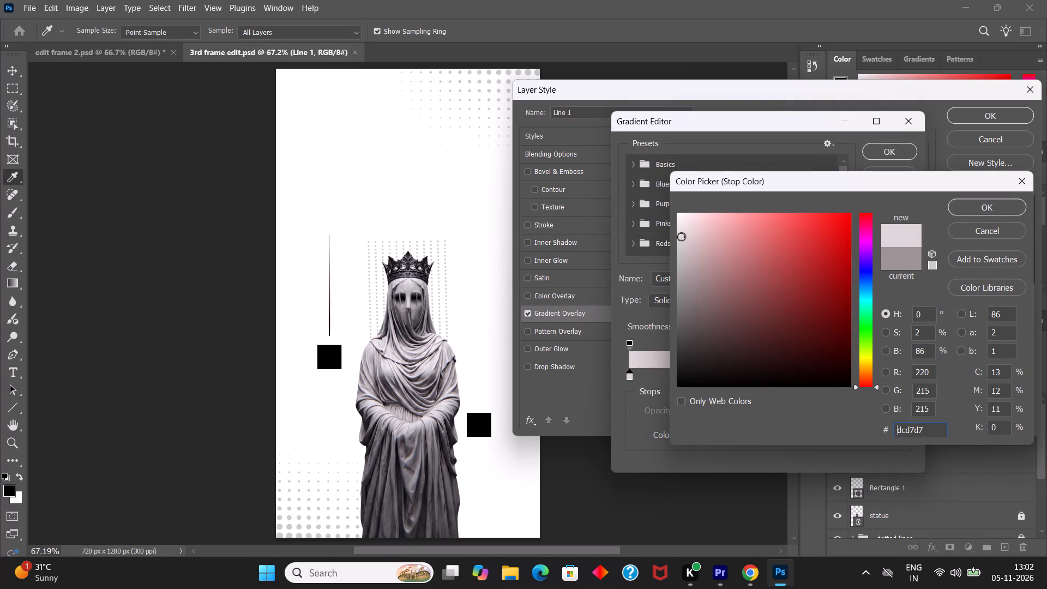
left_click(965, 209)
left_click(900, 152)
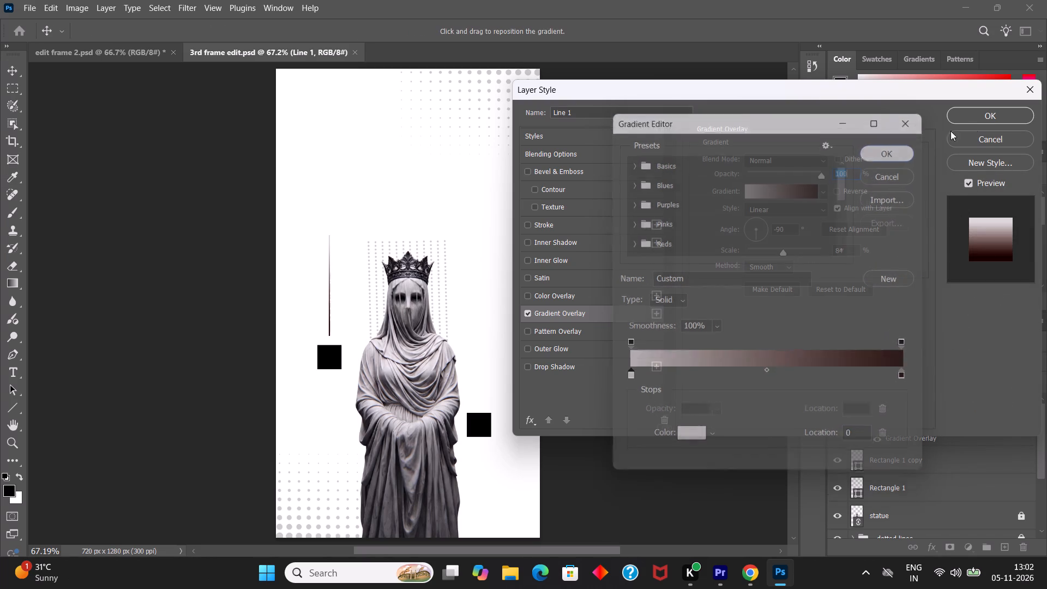
left_click(979, 116)
Deselect the line and save the poster with the lighter gradient.
left_click(661, 285)
key("ctrl+s")
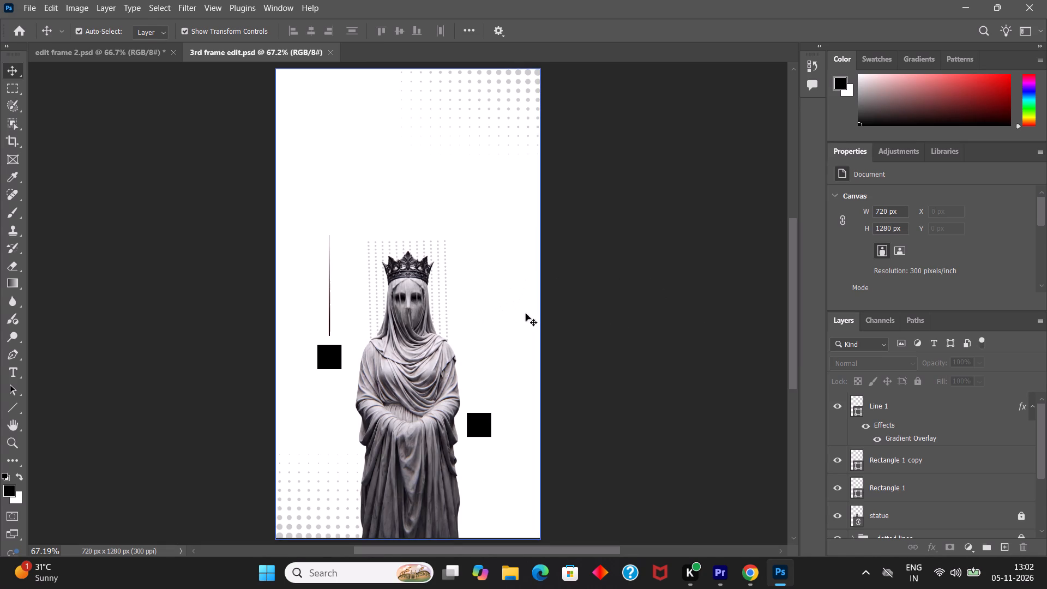
Collapse Line 1's effects list and duplicate the Line 1 layer.
left_click(1035, 409)
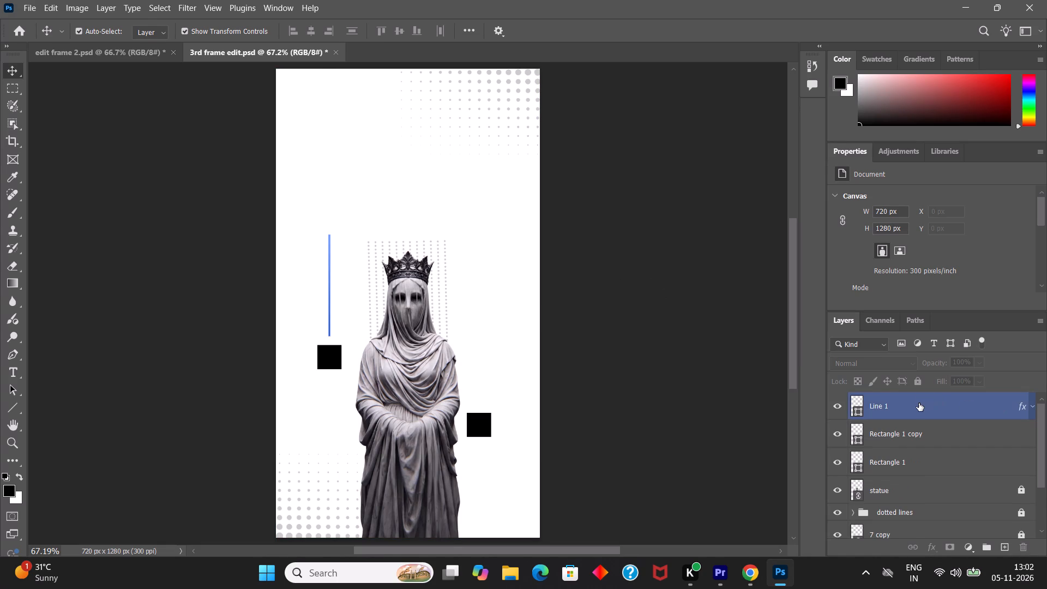
left_click(919, 403)
key("ctrl+j")
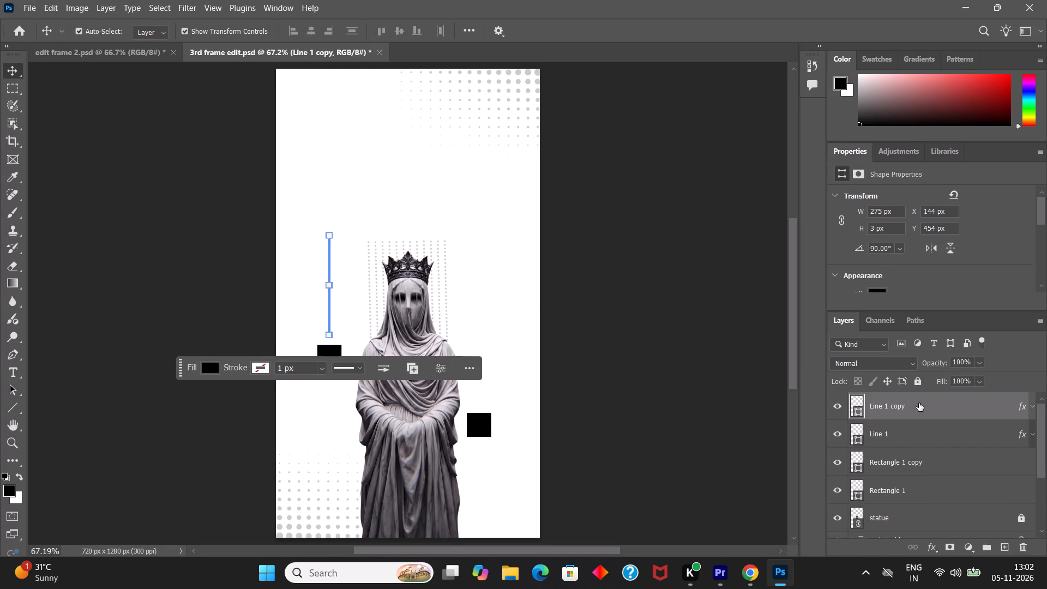
Transform Line 1 copy to about 476 px long and place it above the lower black square, centred at X 553.50 px, Y 686.50 px.
key("ctrl+t")
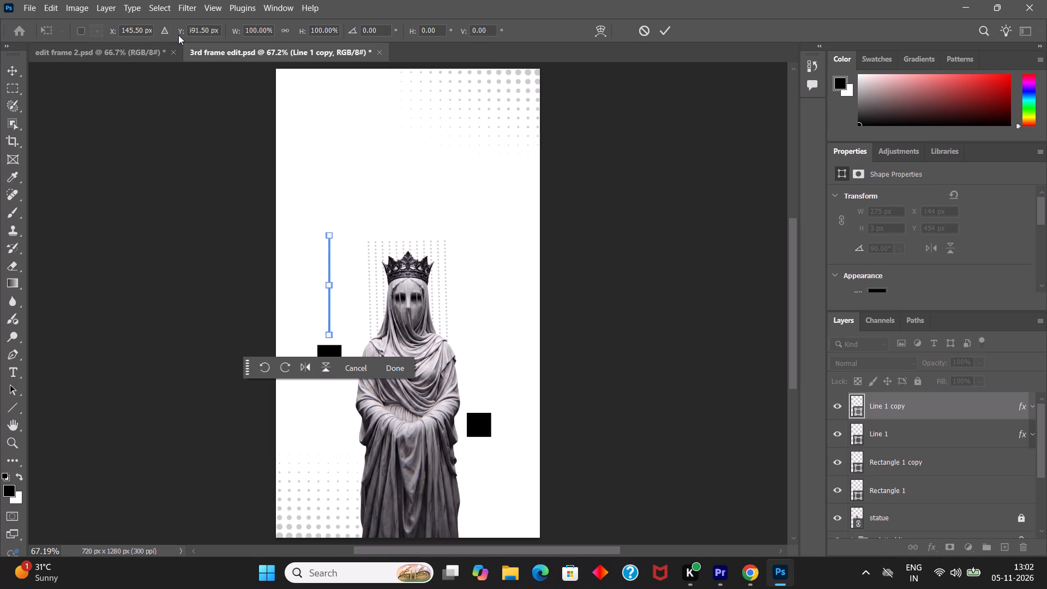
left_click_drag(113, 30, 421, 85)
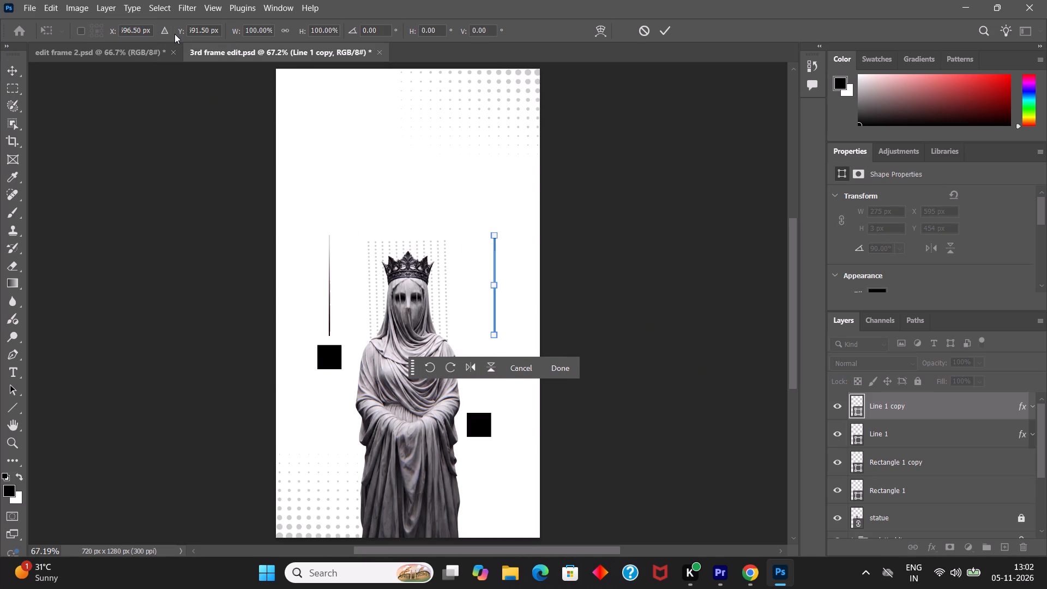
left_click_drag(178, 33, 231, 44)
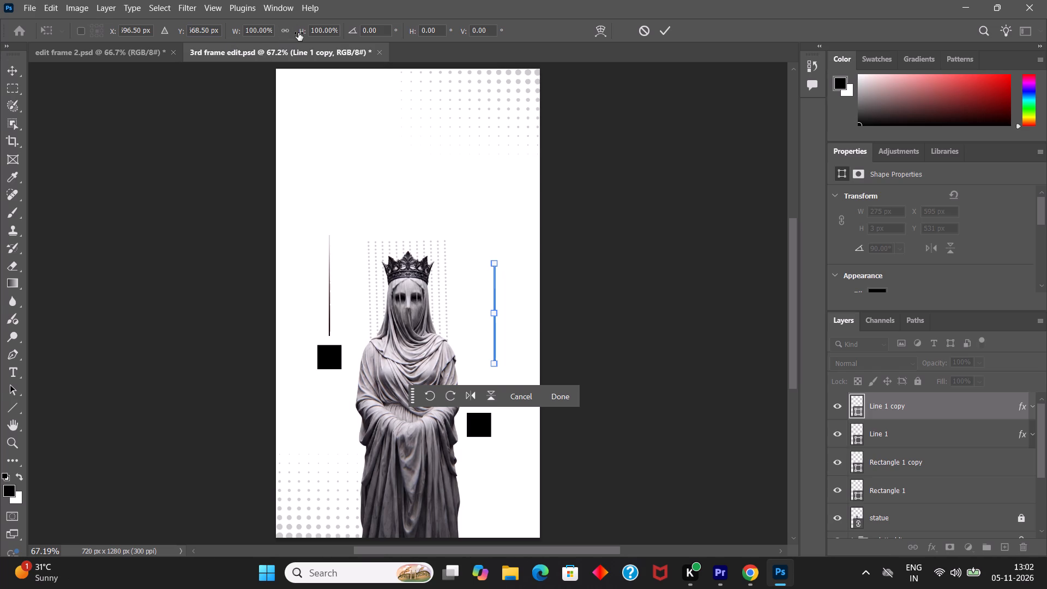
left_click_drag(298, 33, 348, 37)
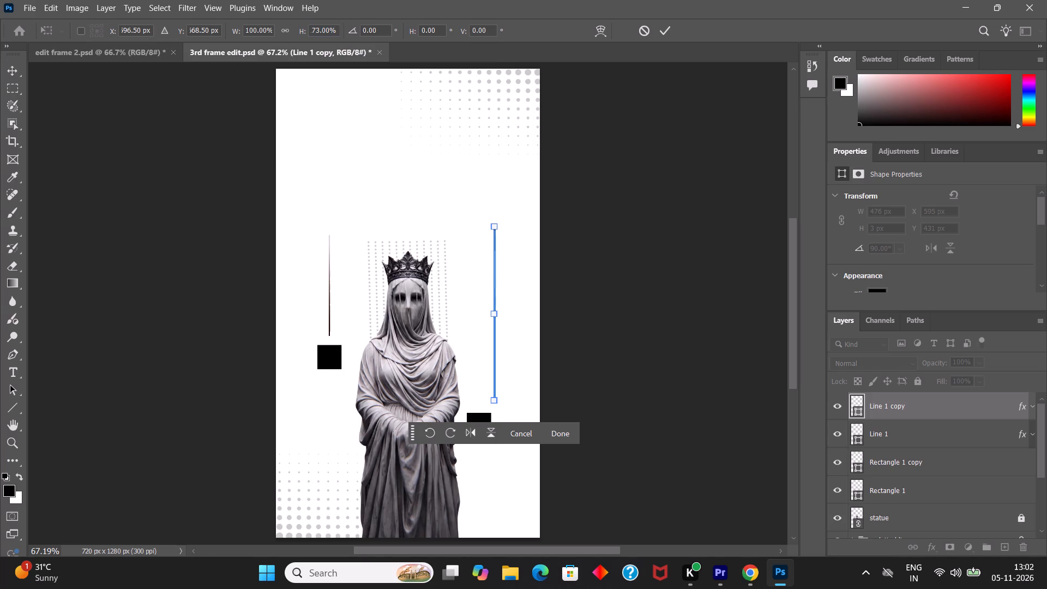
left_click_drag(111, 34, 84, 35)
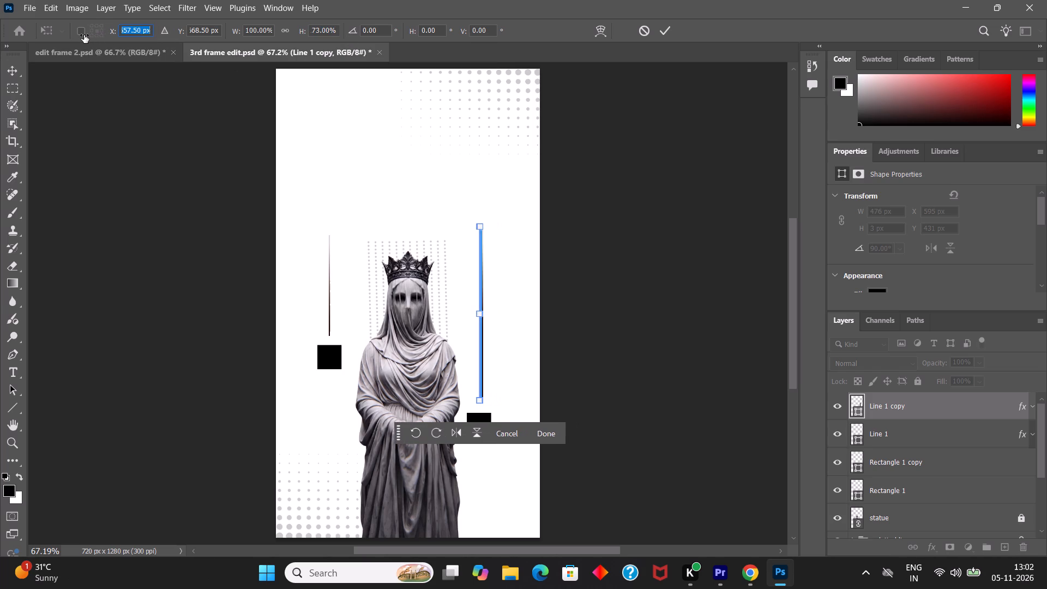
left_click_drag(84, 35, 81, 36)
left_click_drag(178, 34, 192, 34)
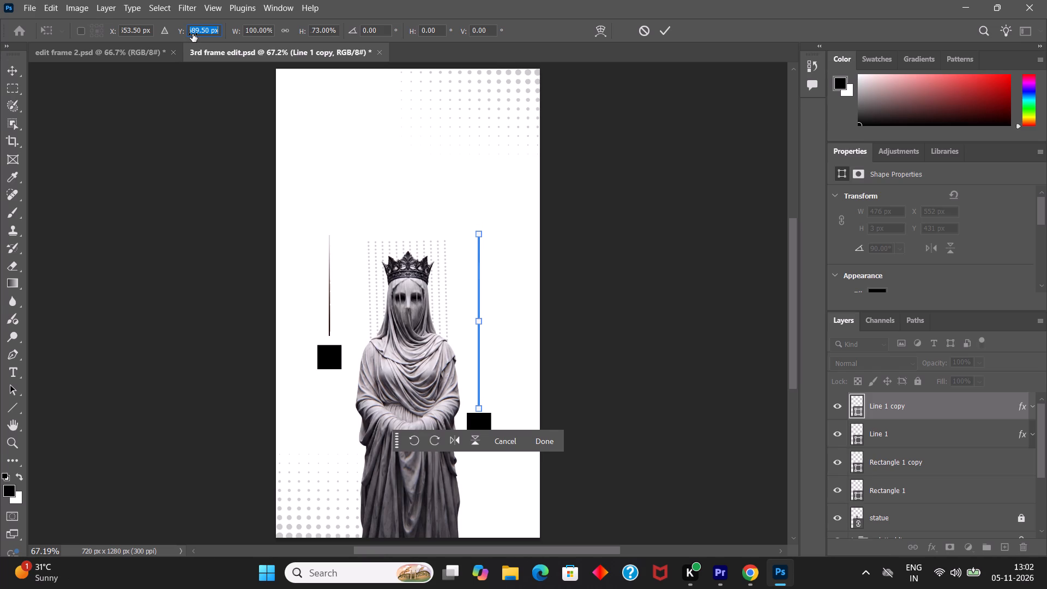
left_click_drag(192, 34, 190, 34)
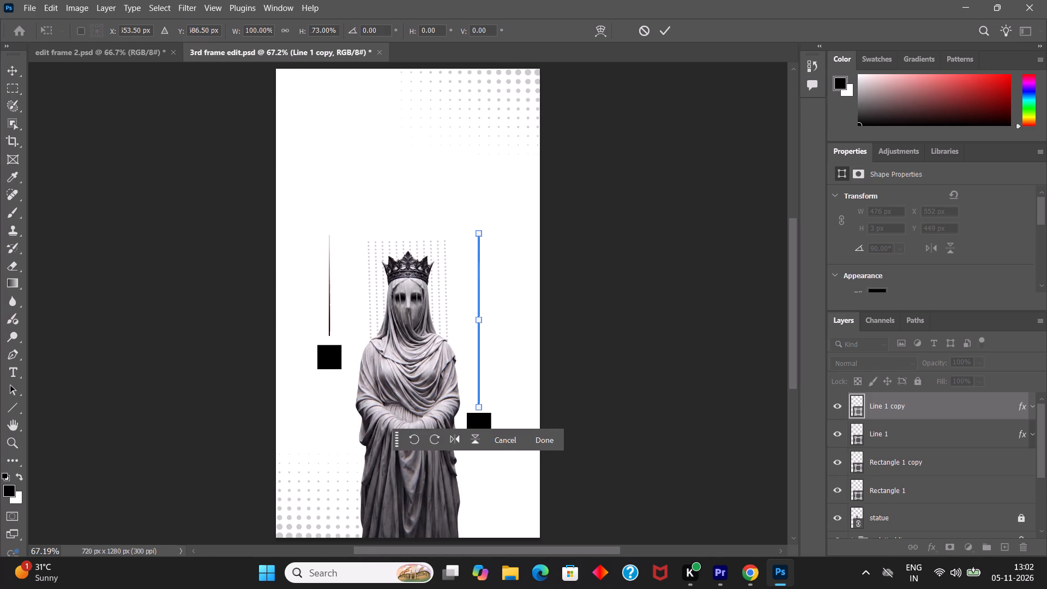
left_click(666, 31)
left_click(670, 177)
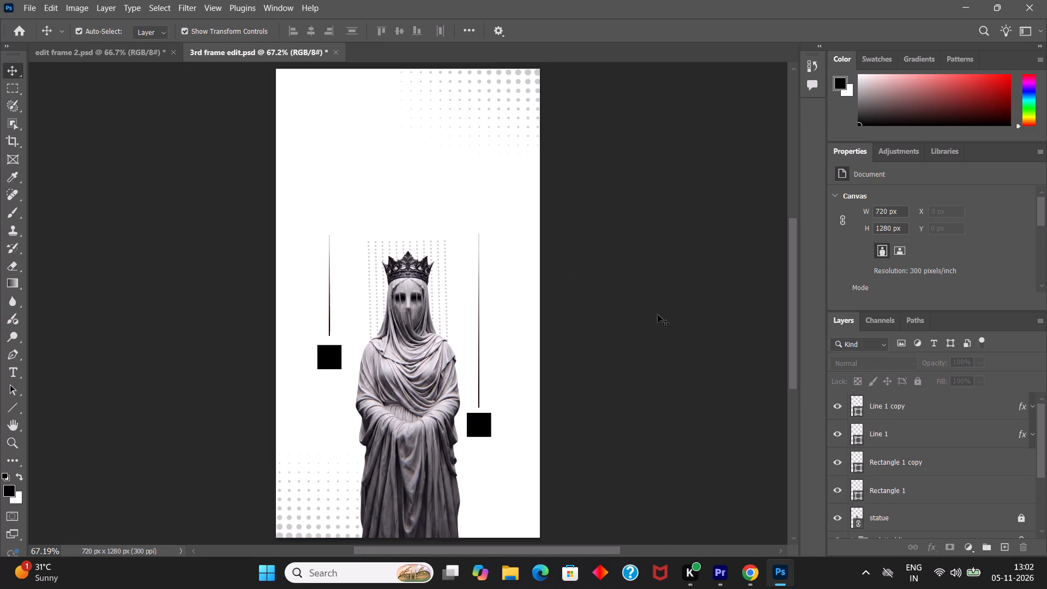
left_click(657, 315)
Show the rulers and place a horizontal guide at the top end of Line 1, at about 454 px.
key("ctrl+r")
left_click_drag(340, 71, 335, 107)
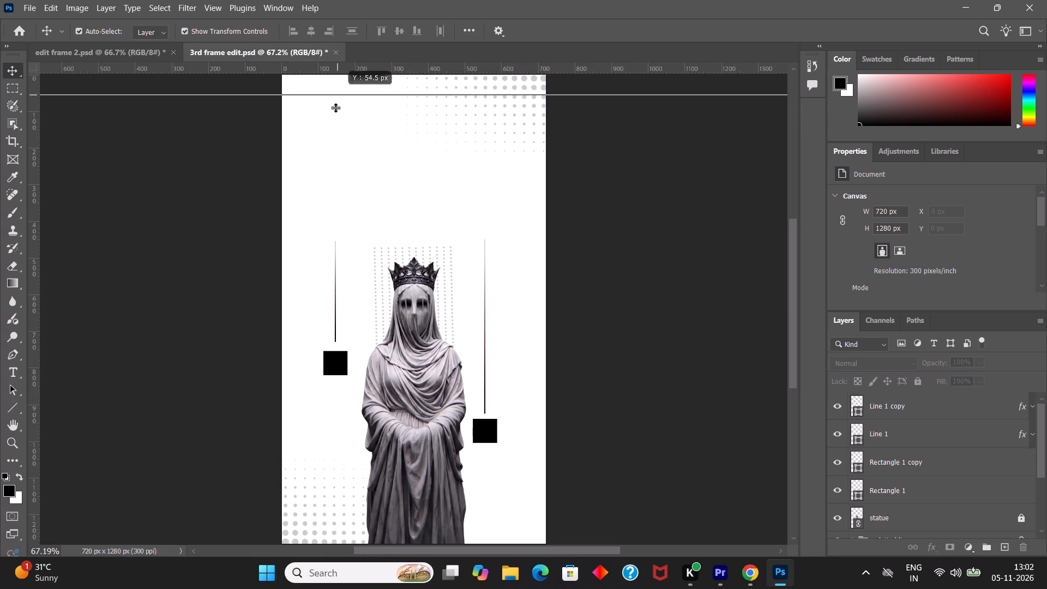
left_click_drag(335, 107, 340, 240)
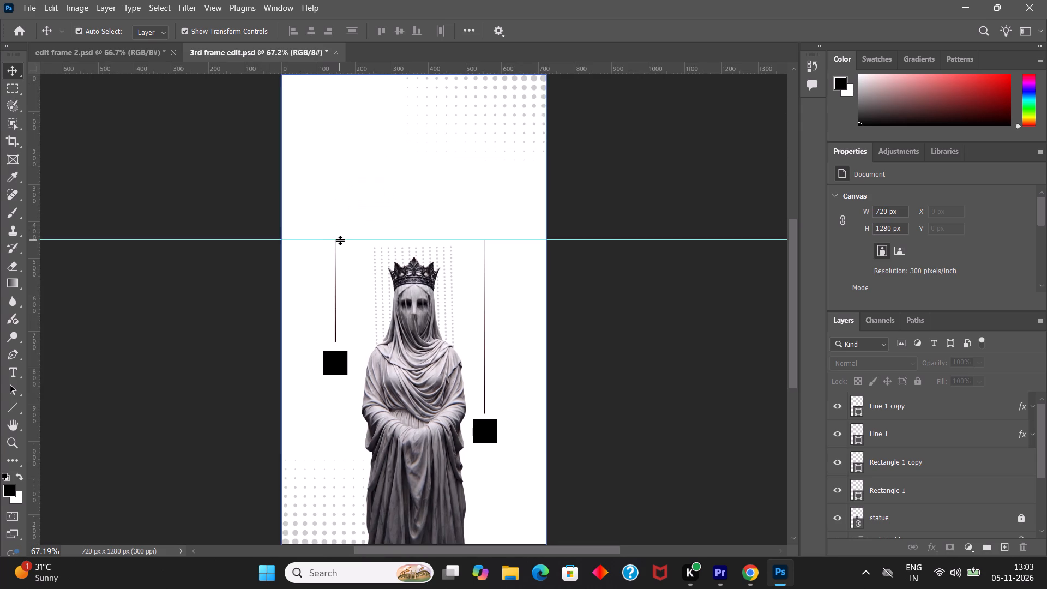
scroll(332, 233, "up", 18, "alt")
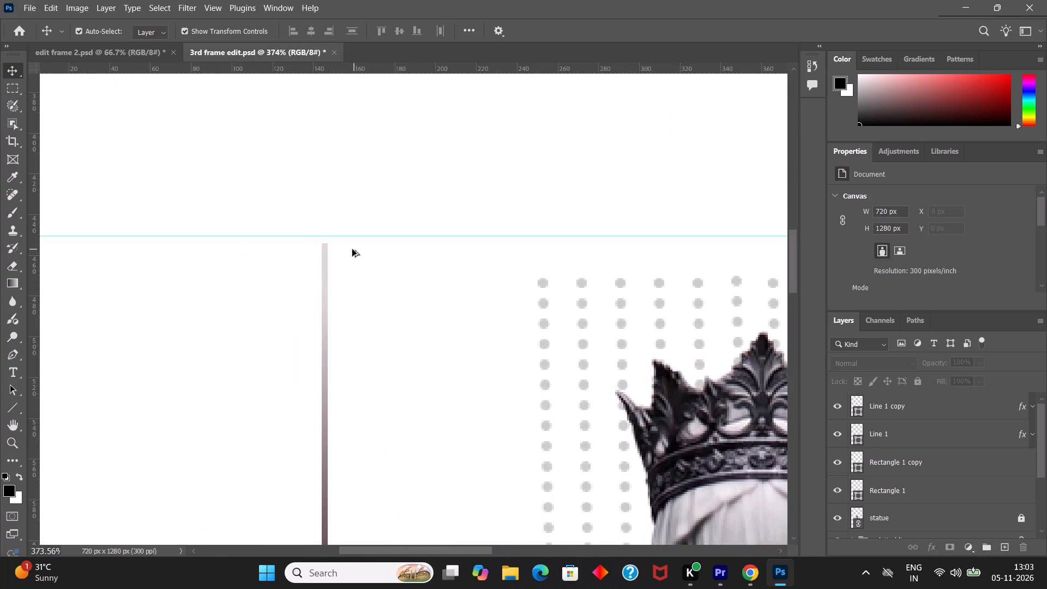
scroll(341, 235, "up", 4, "alt")
left_click_drag(340, 235, 340, 245)
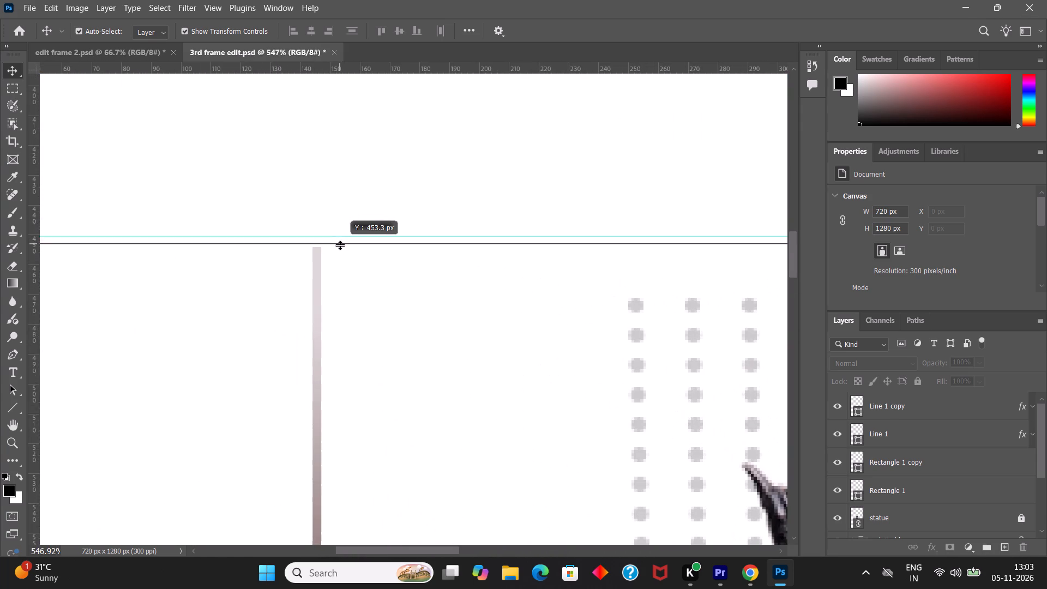
left_click_drag(340, 245, 340, 247)
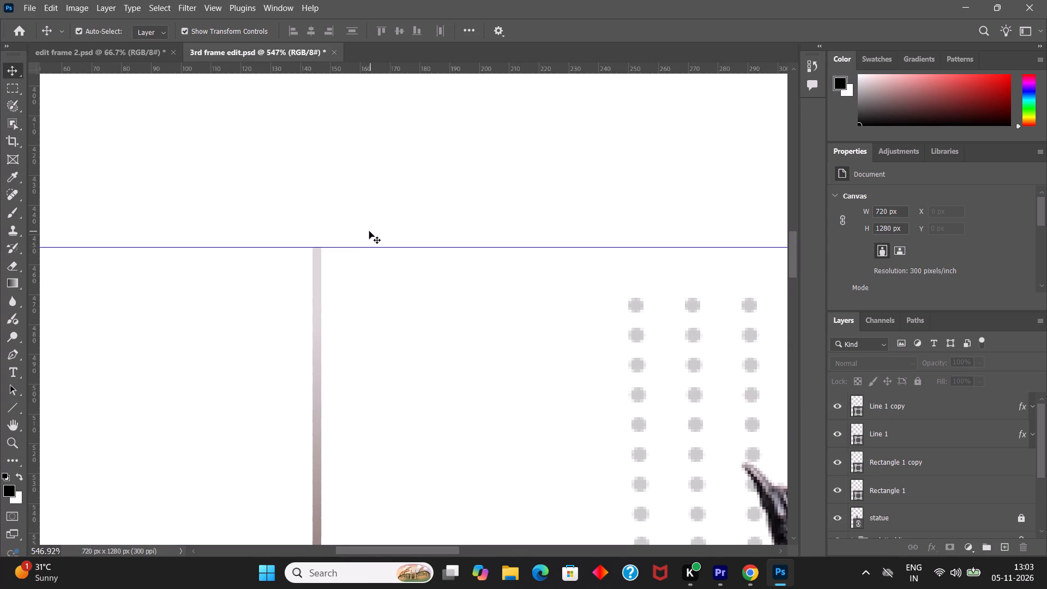
Transform Line 1 copy down to Y 691 px so its top end meets the horizontal guide, and deselect it.
scroll(369, 231, "down", 17, "alt")
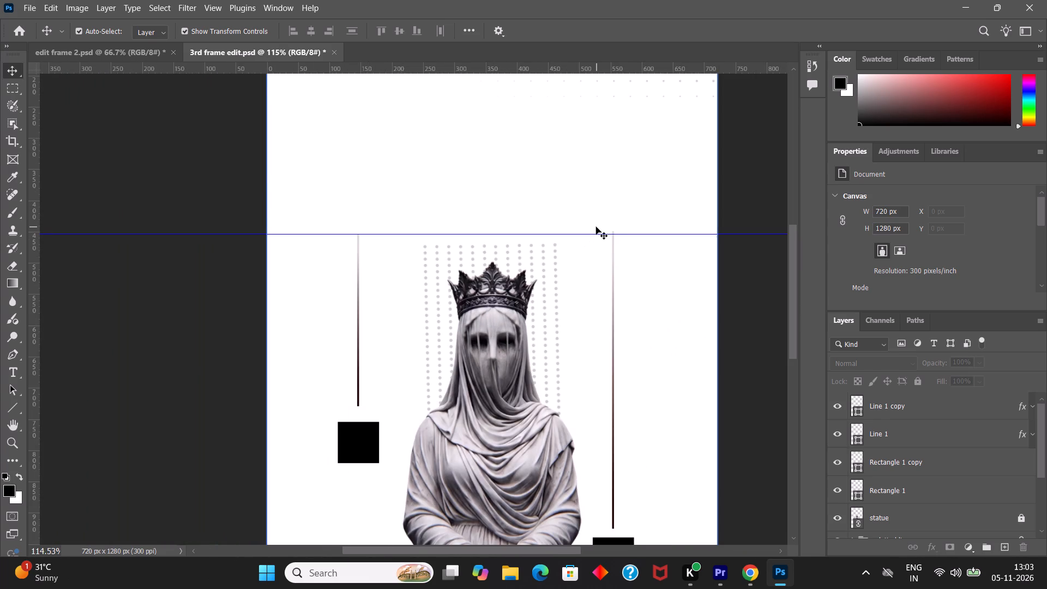
key("space")
key("space")
key("space")
key("space")
key("space")
key("space")
key("space")
key("space")
key("space")
key("space")
key("space")
key("space")
key("space")
key("space")
key("space")
key("space")
key("space")
key("space")
key("space")
left_click_drag(601, 227, 497, 247)
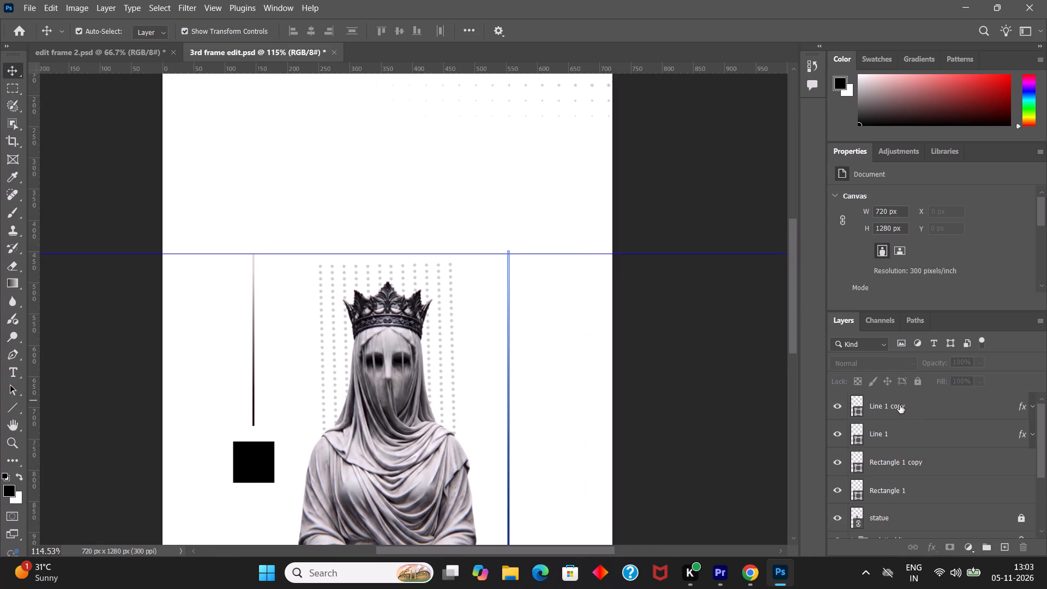
left_click(901, 412)
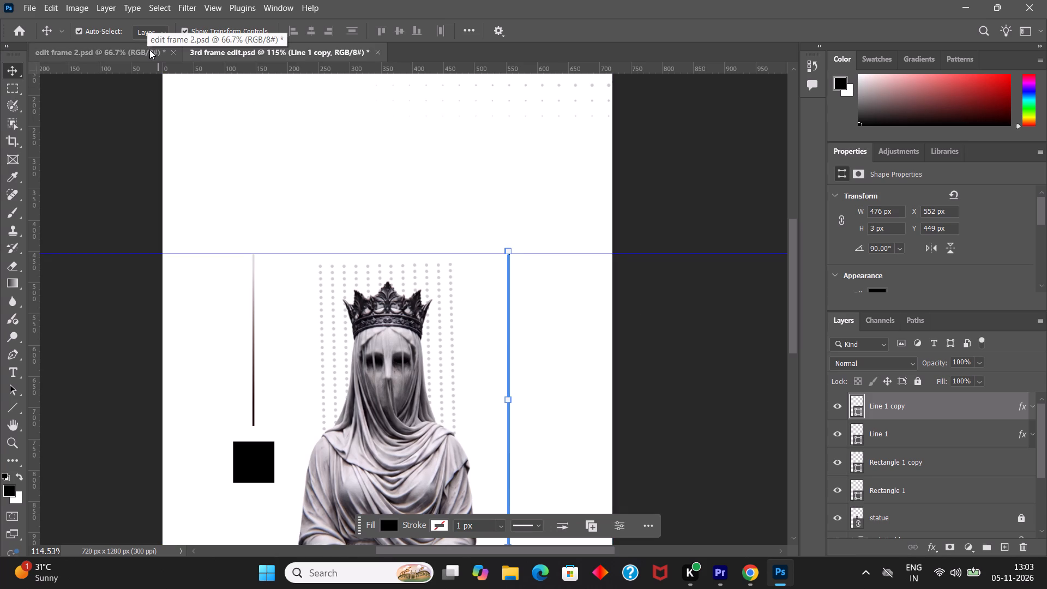
key("ctrl+t")
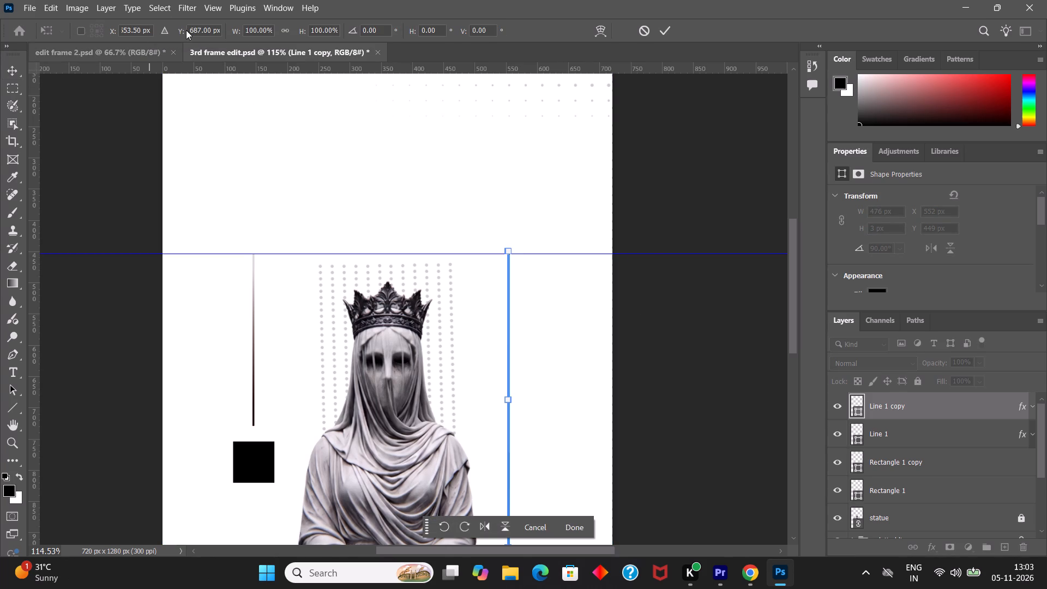
left_click(184, 31)
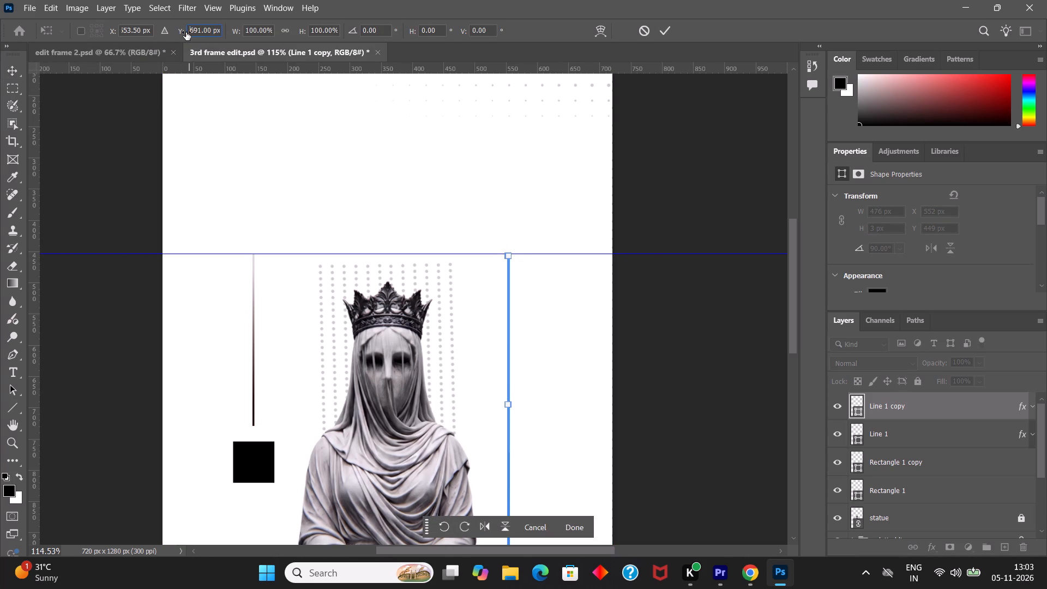
left_click(660, 38)
left_click(661, 123)
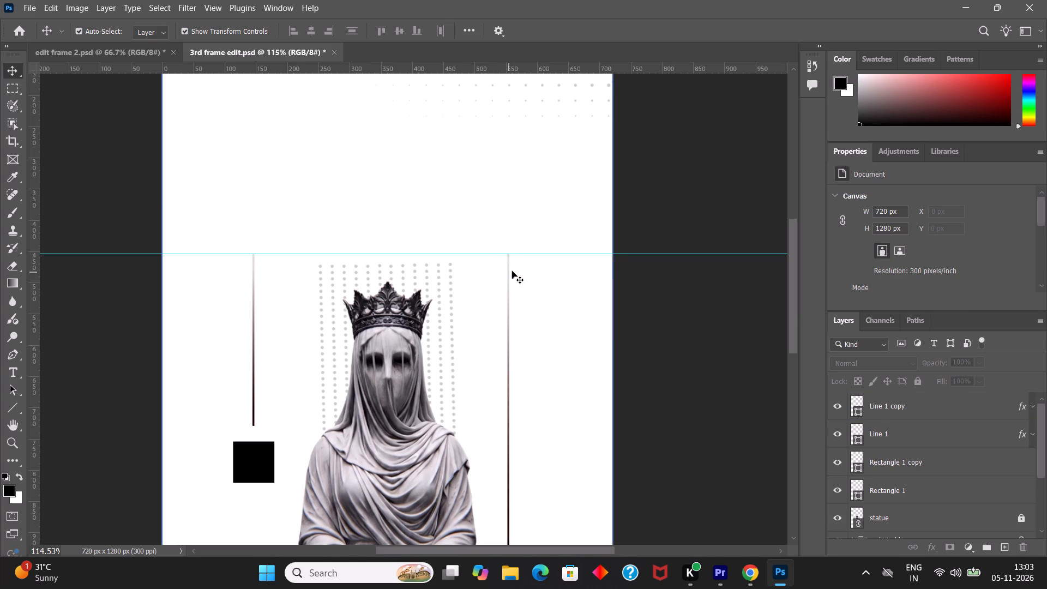
Nudge Line 1 copy down 1 px so its top end sits exactly on the guide.
scroll(513, 271, "up", 18, "alt")
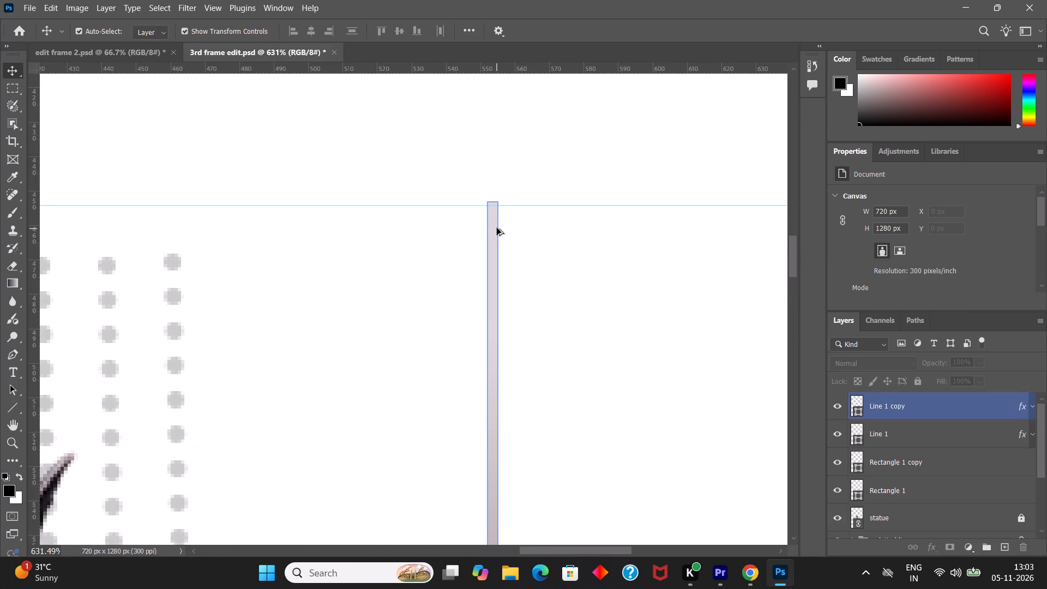
left_click(492, 230)
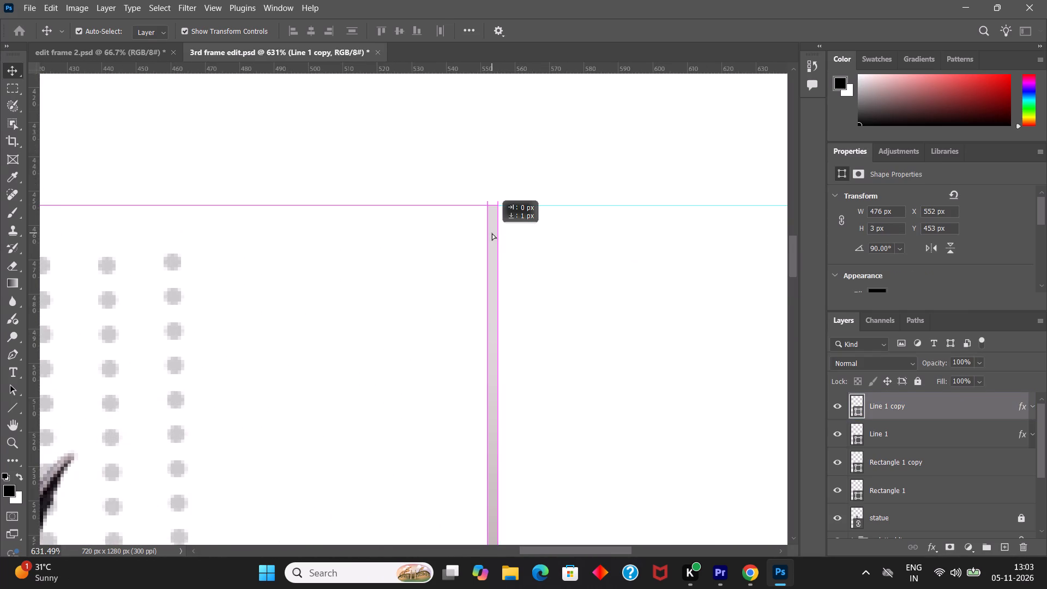
left_click(579, 122)
scroll(525, 199, "down", 6, "alt")
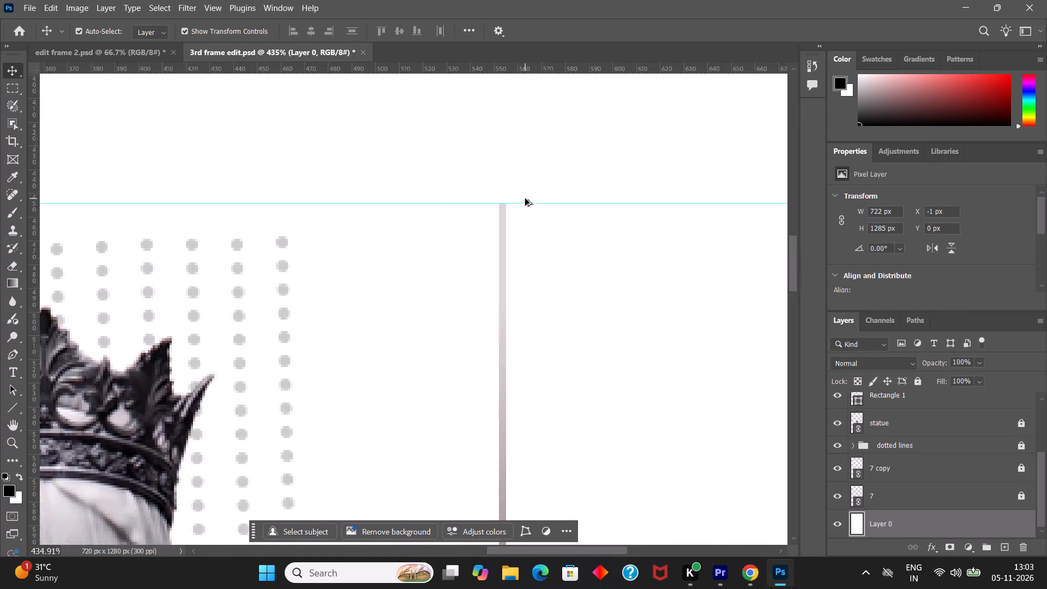
scroll(525, 199, "down", 13, "alt")
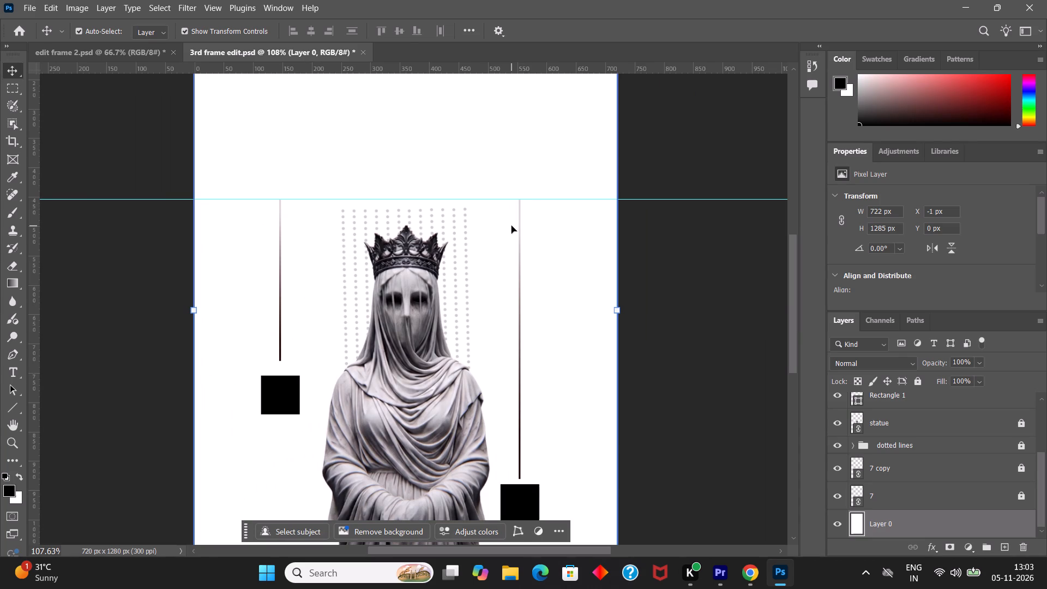
Save the poster document and hide the guides.
key("ctrl+s")
key("ctrl+semicolon")
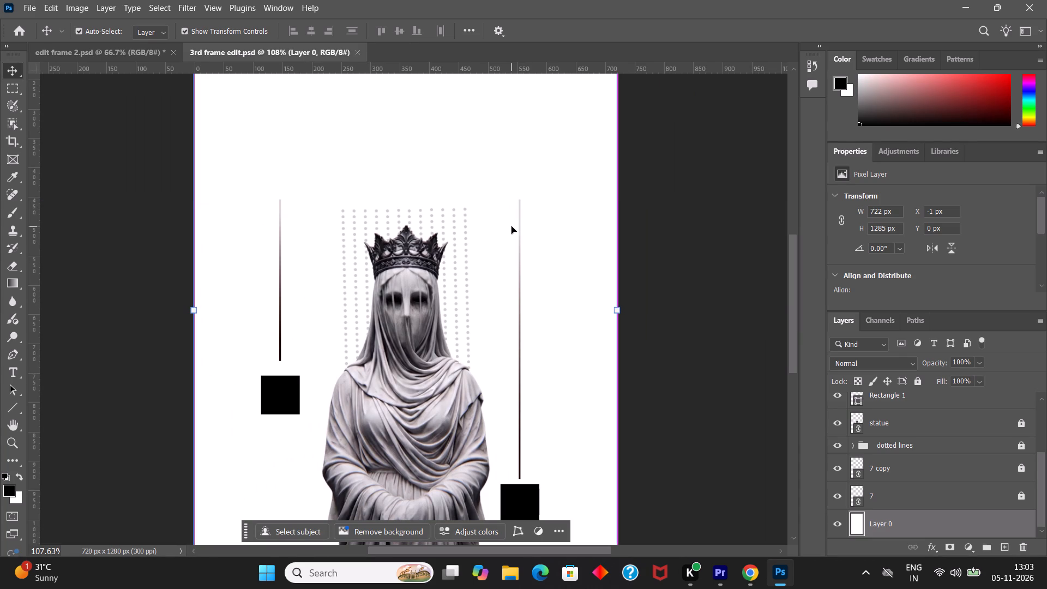
Reverse the gradient overlay on Line 1 copy and apply the layer style.
scroll(579, 250, "down", 3, "alt")
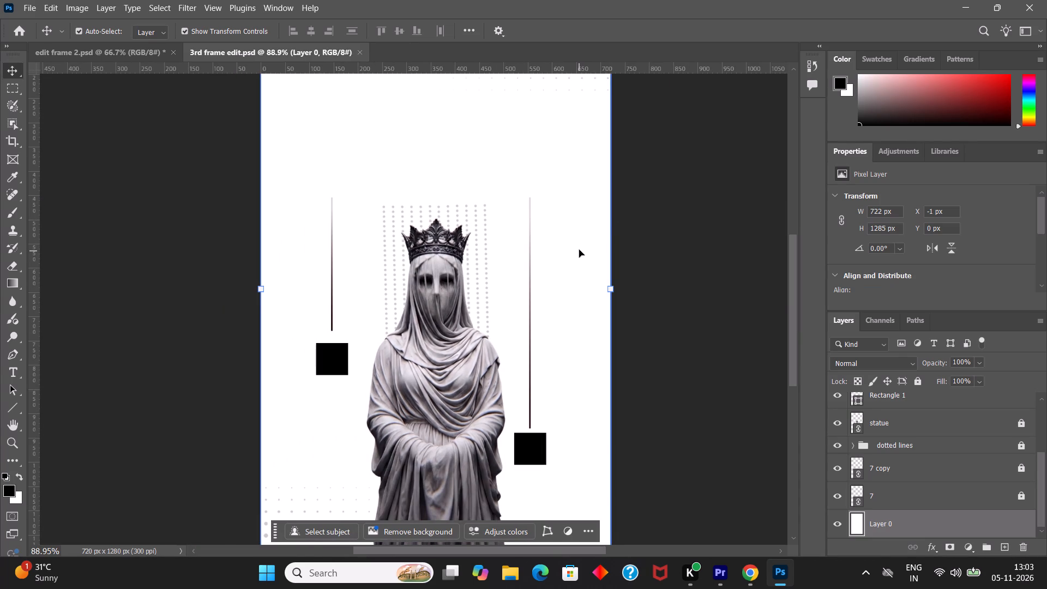
scroll(914, 490, "up", 8)
left_click(1031, 408)
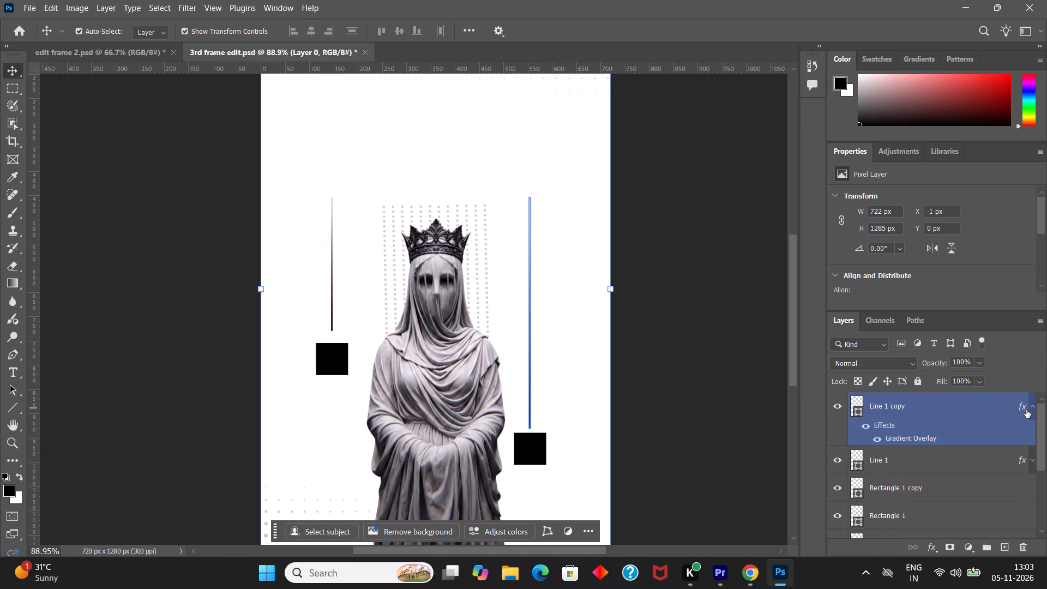
double_click(942, 437)
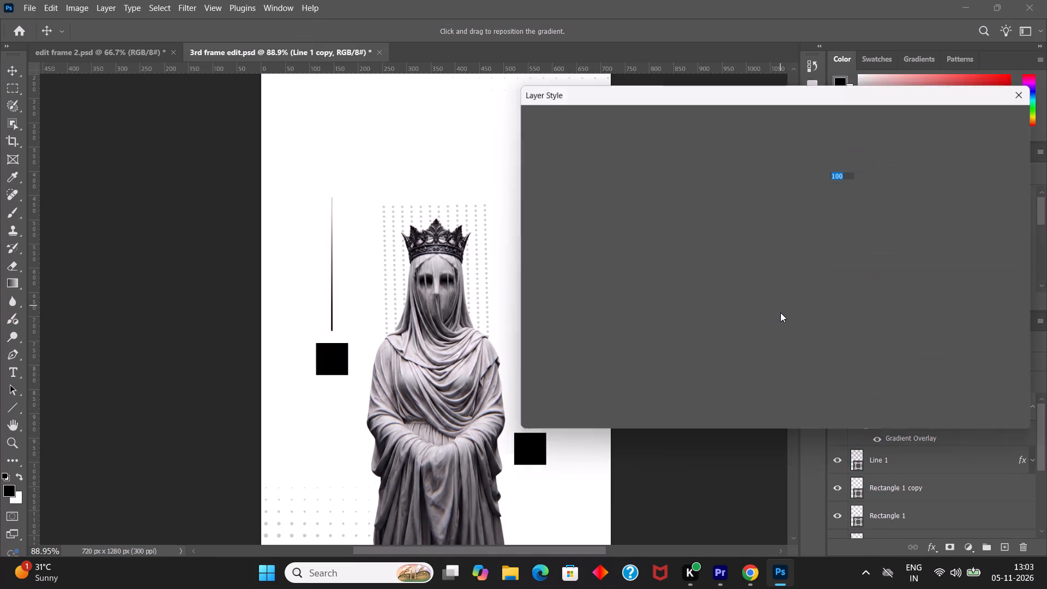
left_click_drag(835, 95, 915, 95)
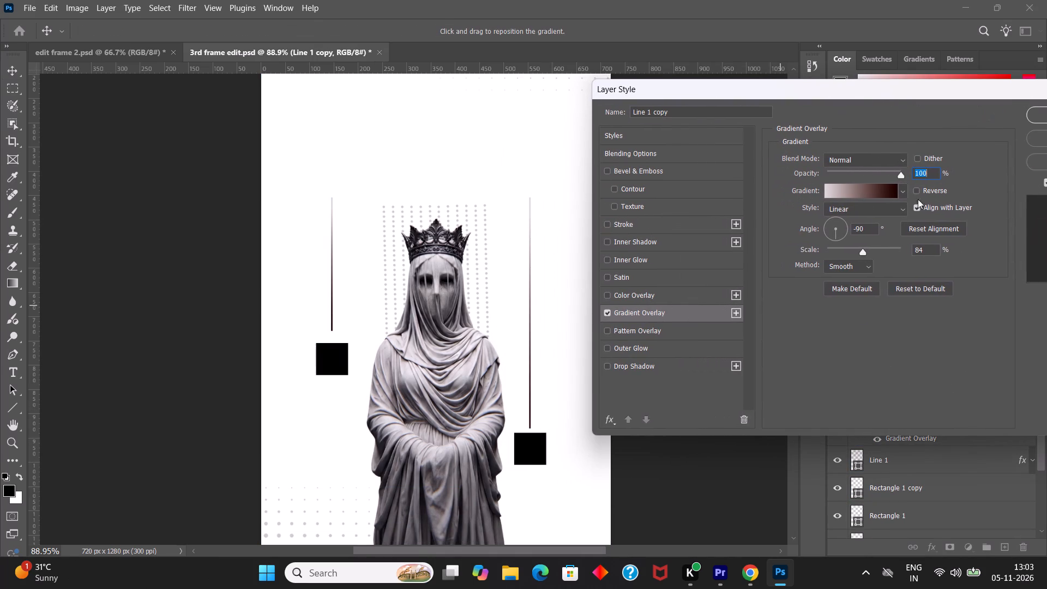
left_click(913, 190)
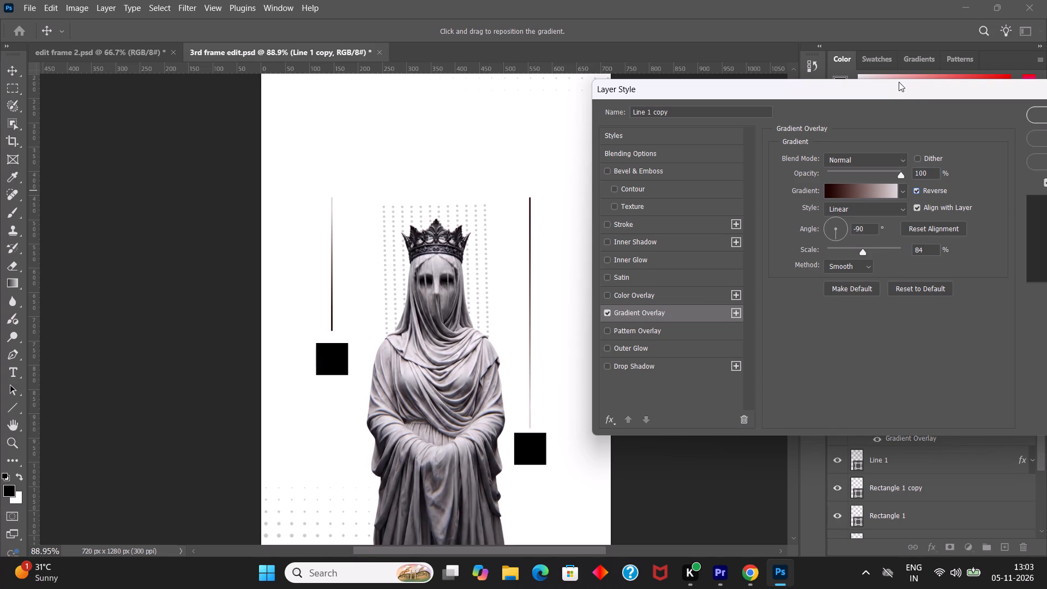
left_click_drag(898, 94, 877, 94)
left_click(1013, 117)
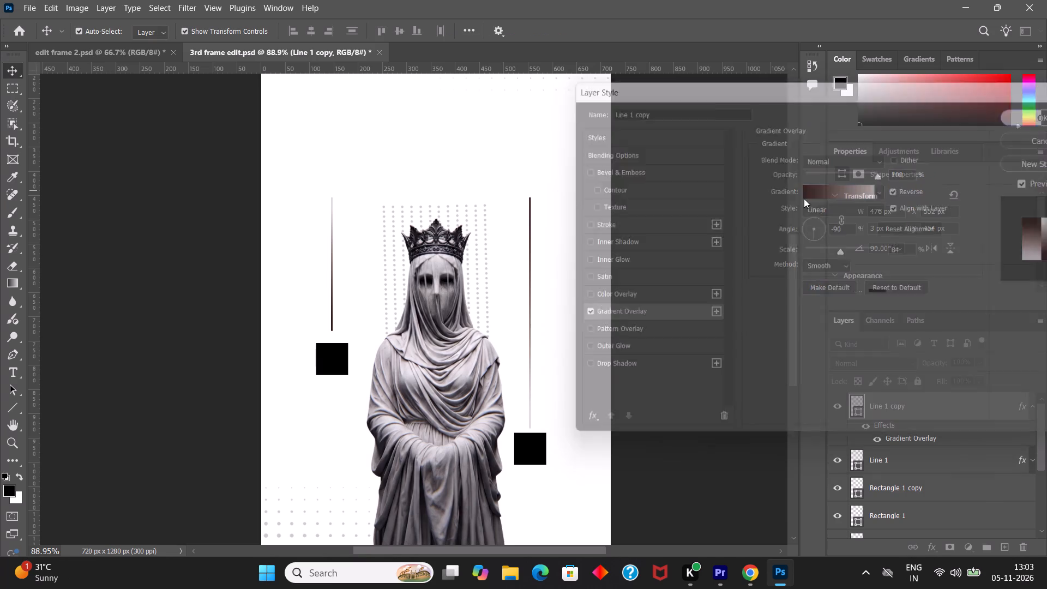
Deselect the line and save the poster with the reversed gradient.
left_click(684, 237)
key("ctrl+s")
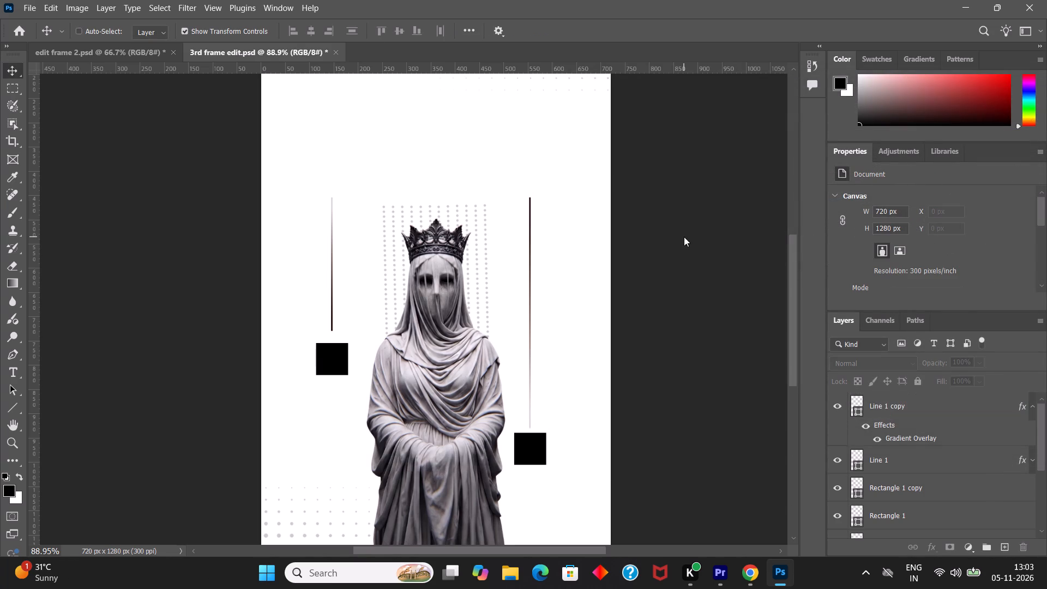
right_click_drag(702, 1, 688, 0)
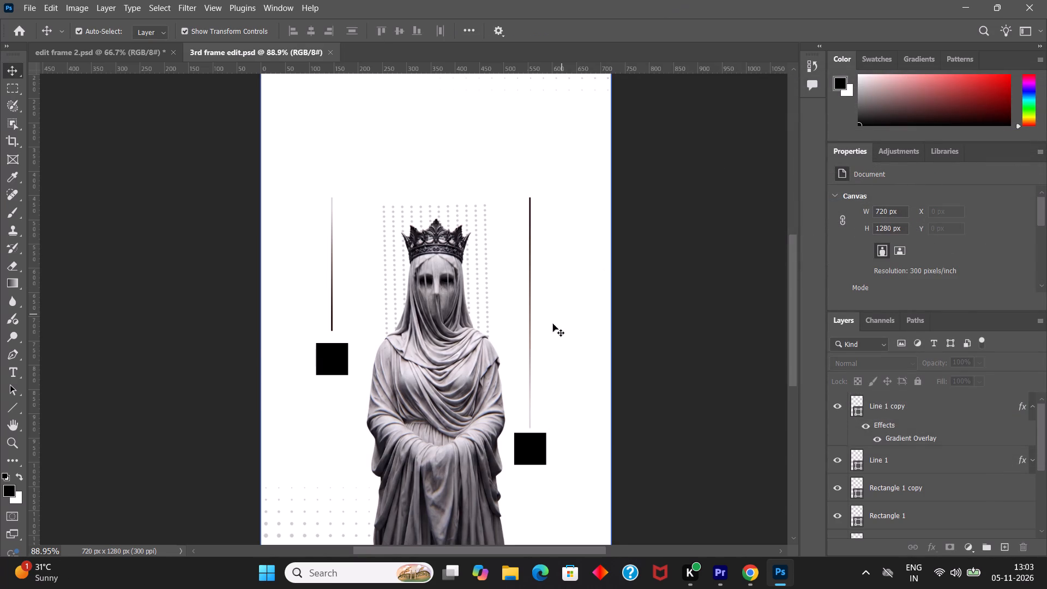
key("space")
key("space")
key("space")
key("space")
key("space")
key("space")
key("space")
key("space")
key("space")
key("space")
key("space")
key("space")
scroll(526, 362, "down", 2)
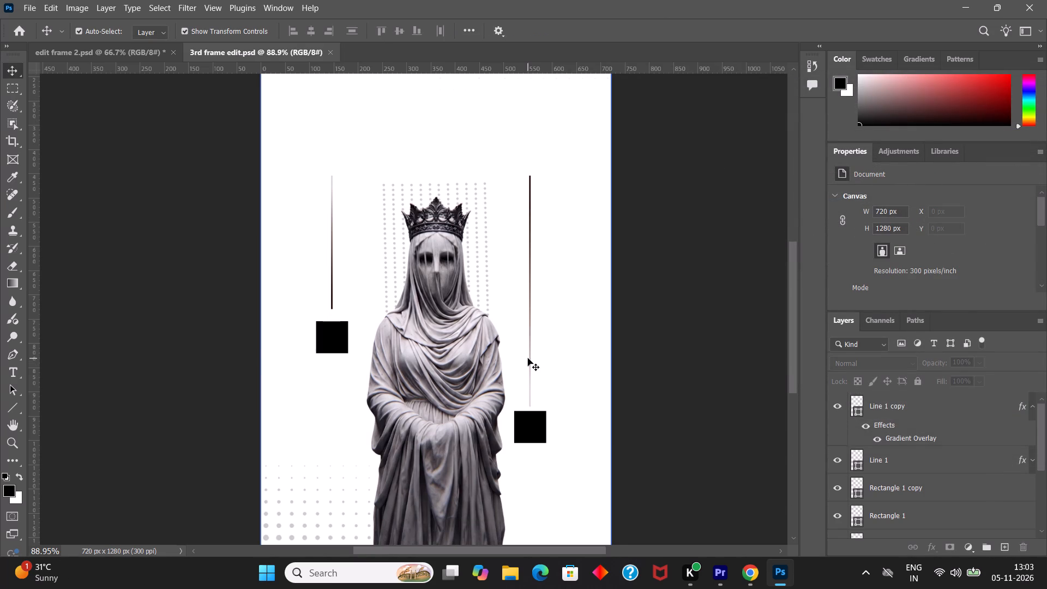
Examine the poster's statue, black squares and gradient lines up close, and the overall composition.
key("space")
key("space")
key("space")
key("space")
key("space")
key("space")
key("space")
key("space")
key("space")
key("space")
key("space")
key("space")
key("space")
key("space")
key("space")
key("space")
key("space")
key("space")
key("space")
key("space")
left_click_drag(512, 348, 519, 364)
key("space")
key("space")
key("space")
key("space")
key("space")
key("space")
key("space")
key("space")
key("space")
key("space")
key("space")
key("space")
left_click_drag(520, 344, 507, 381)
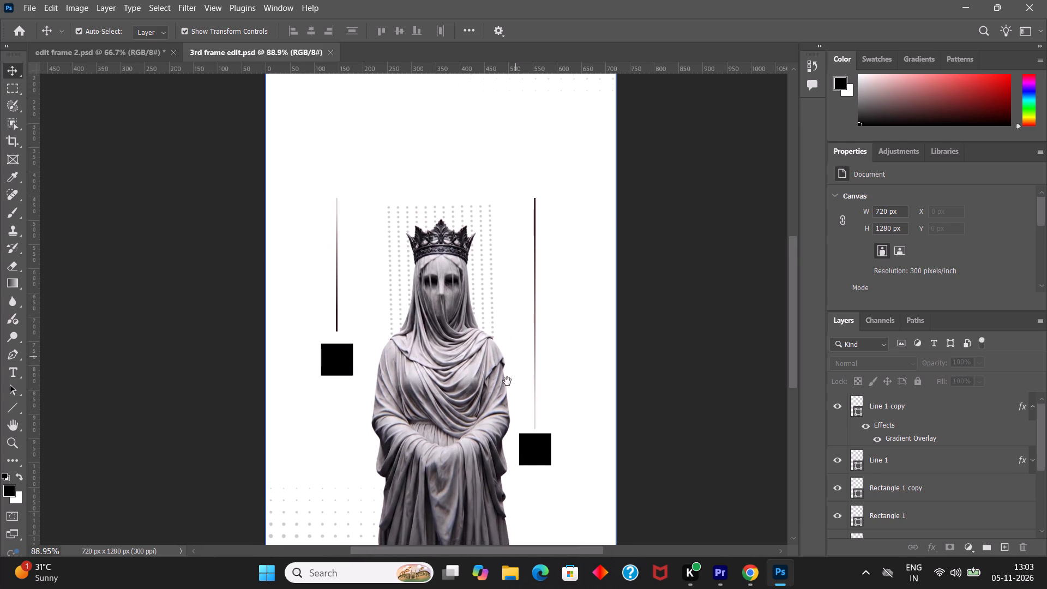
left_click_drag(507, 381, 514, 368)
scroll(515, 368, "down", 6, "alt")
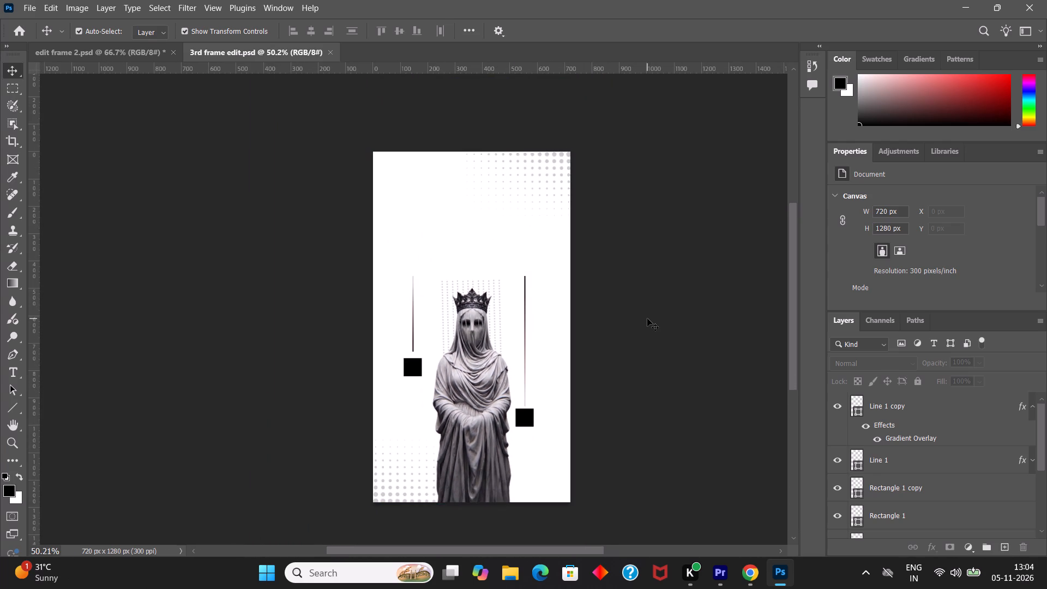
Save the poster document and fit the whole canvas in view.
left_click(647, 318)
key("ctrl+s")
key("ctrl+0")
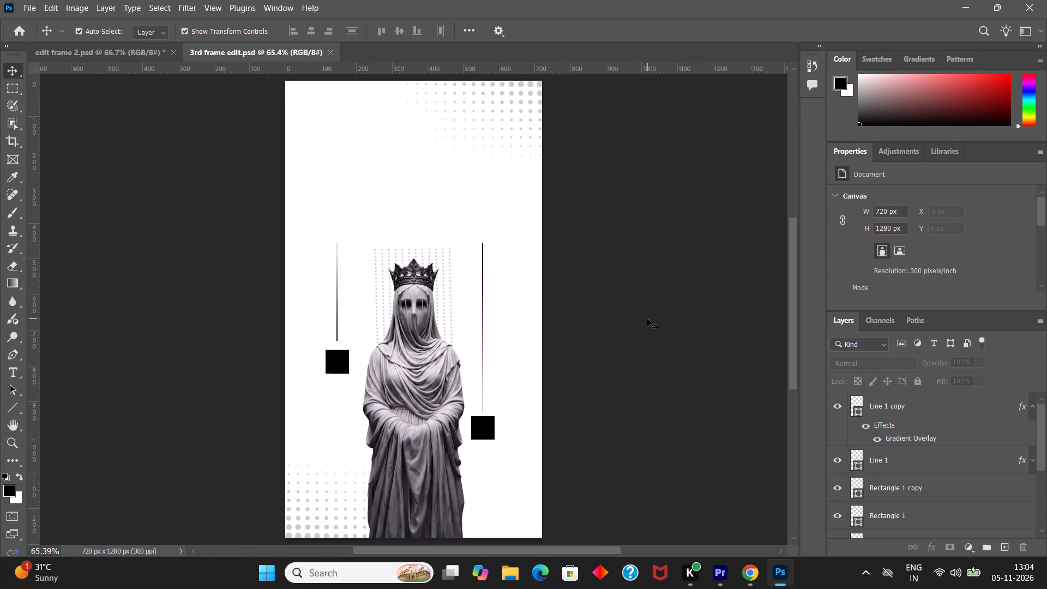
Switch to Google Chrome to view the open YouTube page.
right_click_drag(691, 0, 681, 0)
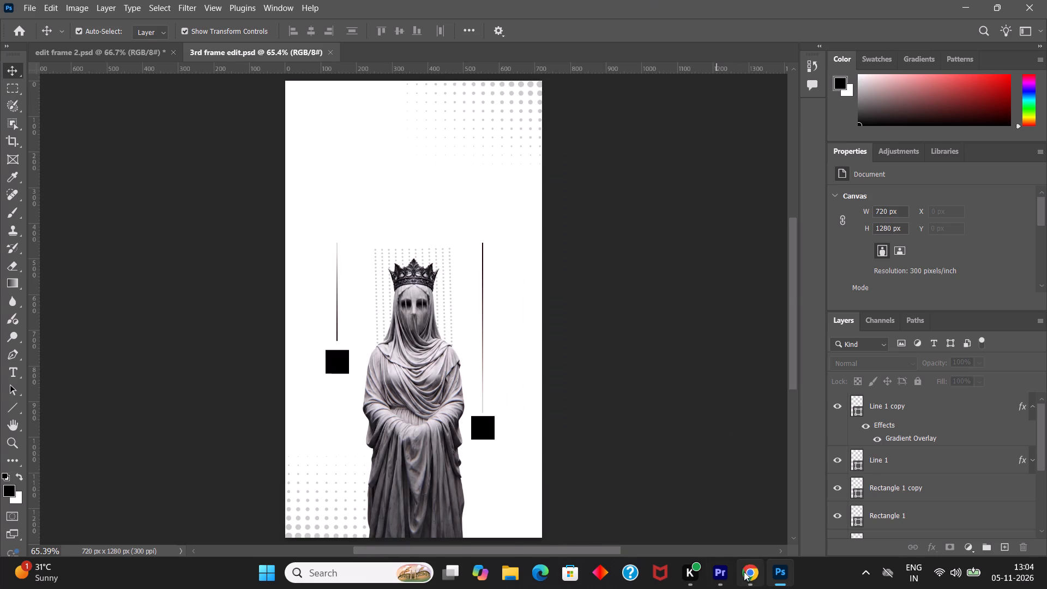
left_click(747, 573)
right_click(743, 0)
left_click(654, 0)
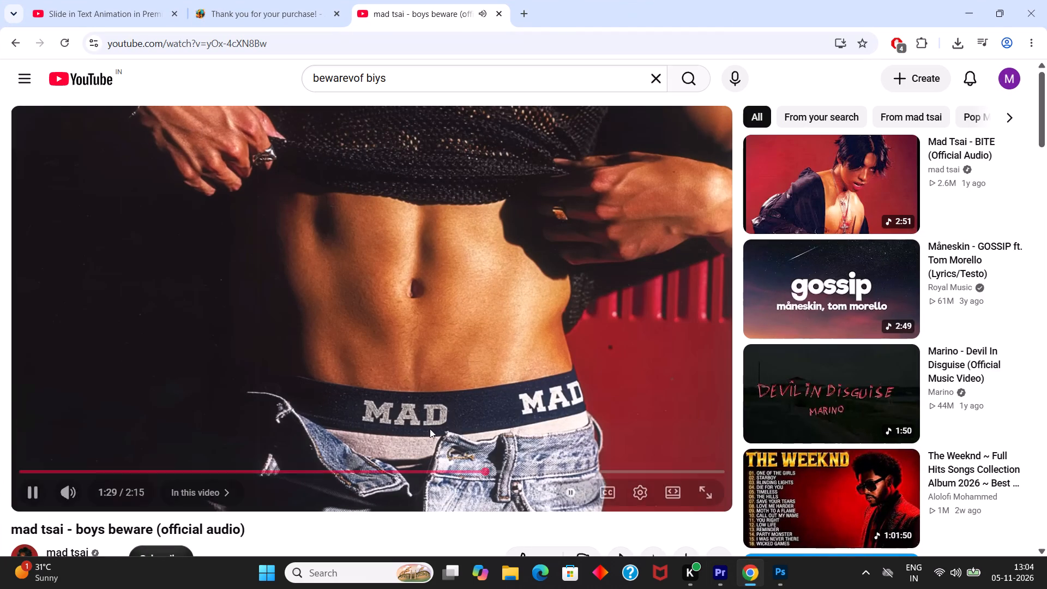
right_click_drag(697, 0, 692, 0)
left_click(654, 0)
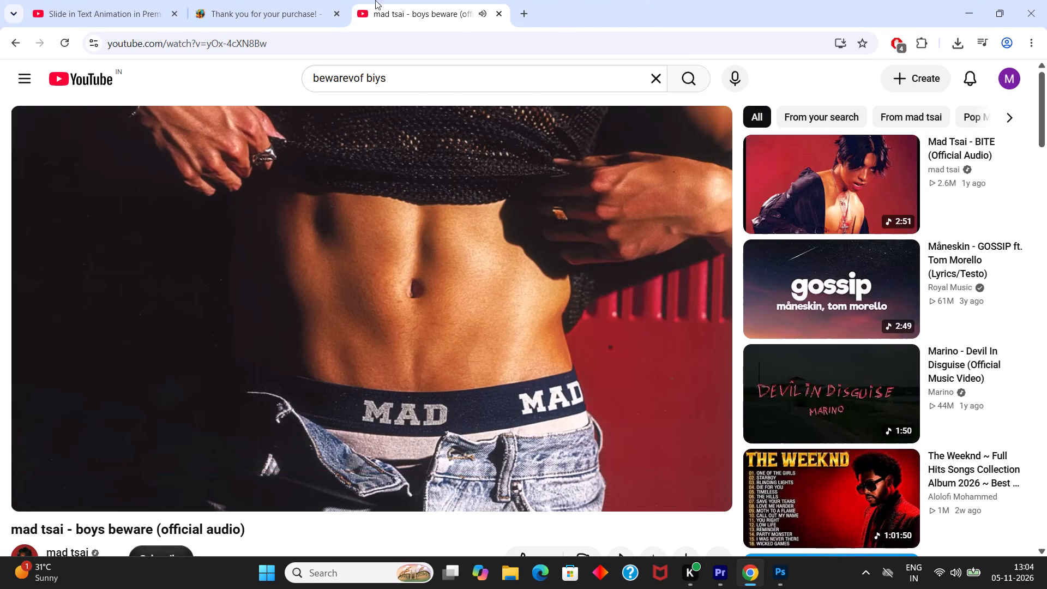
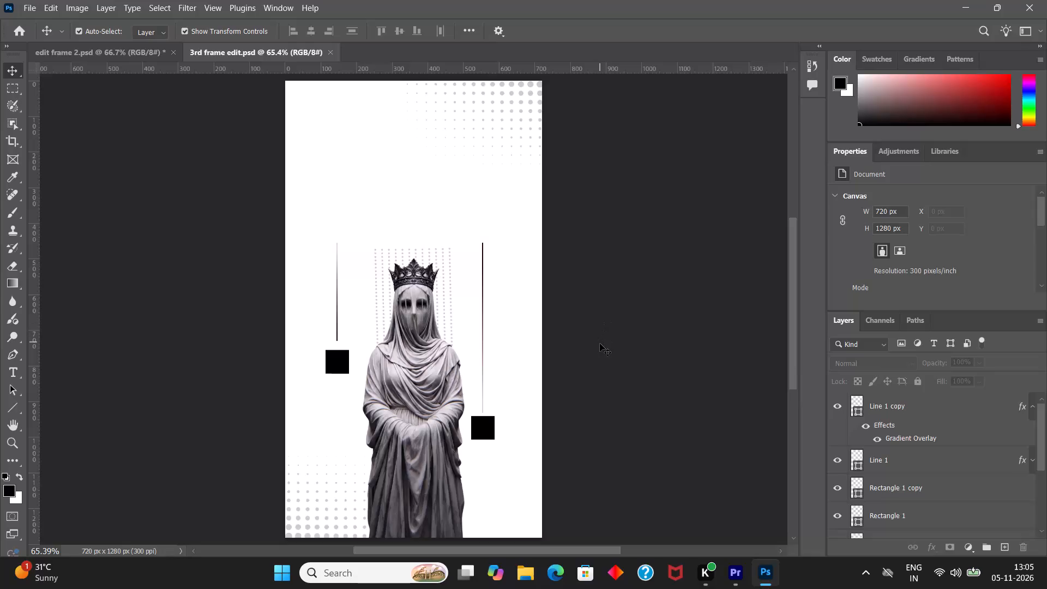
Align the Line 1 copy line and the Rectangle 1 black square below it by their horizontal centres, and deselect them.
left_click(1033, 405)
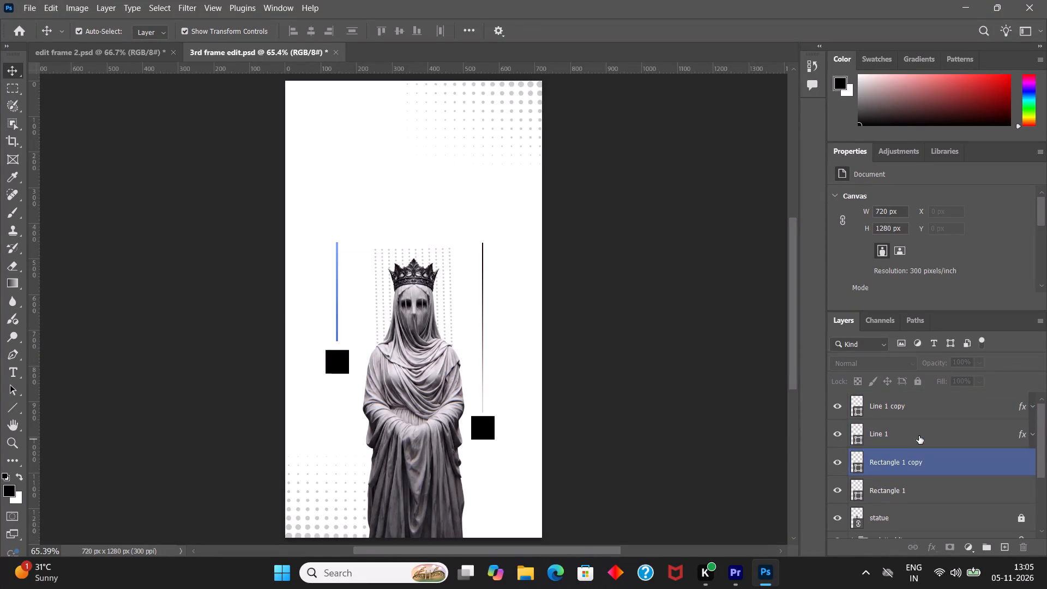
left_click(916, 411)
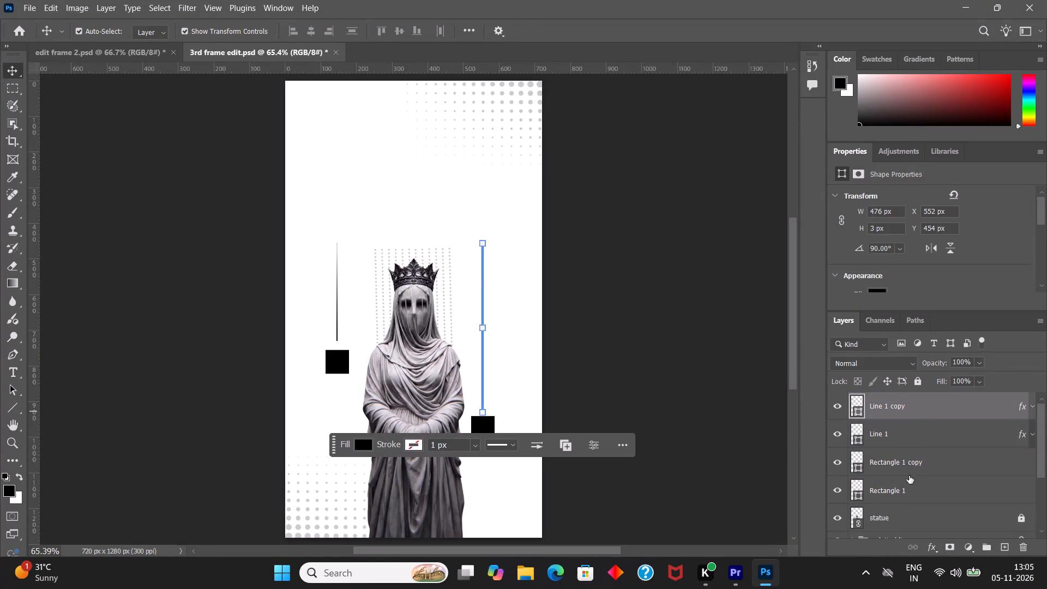
left_click(911, 488, "ctrl")
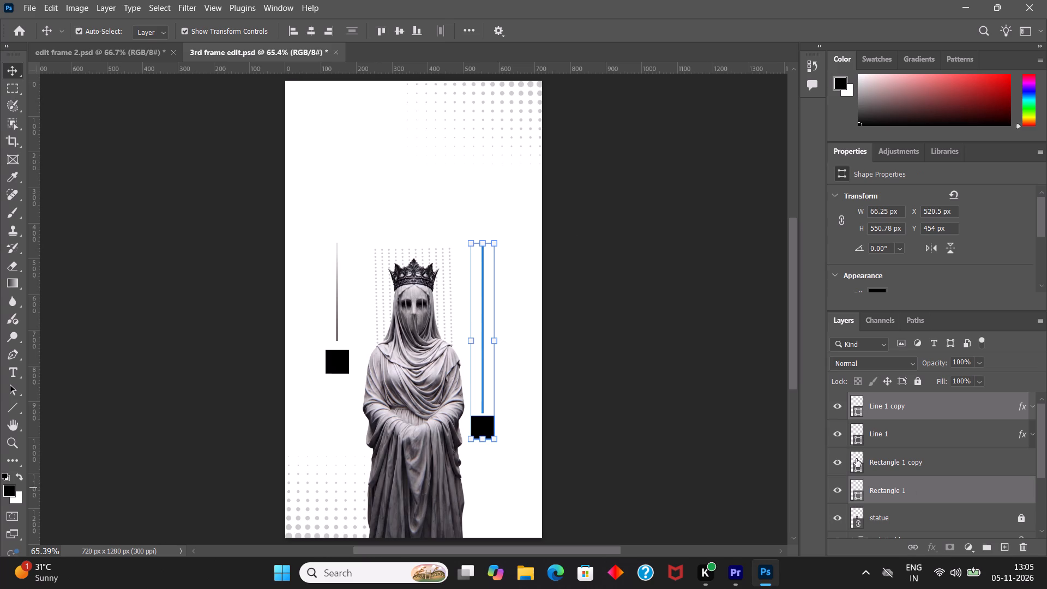
left_click(315, 33)
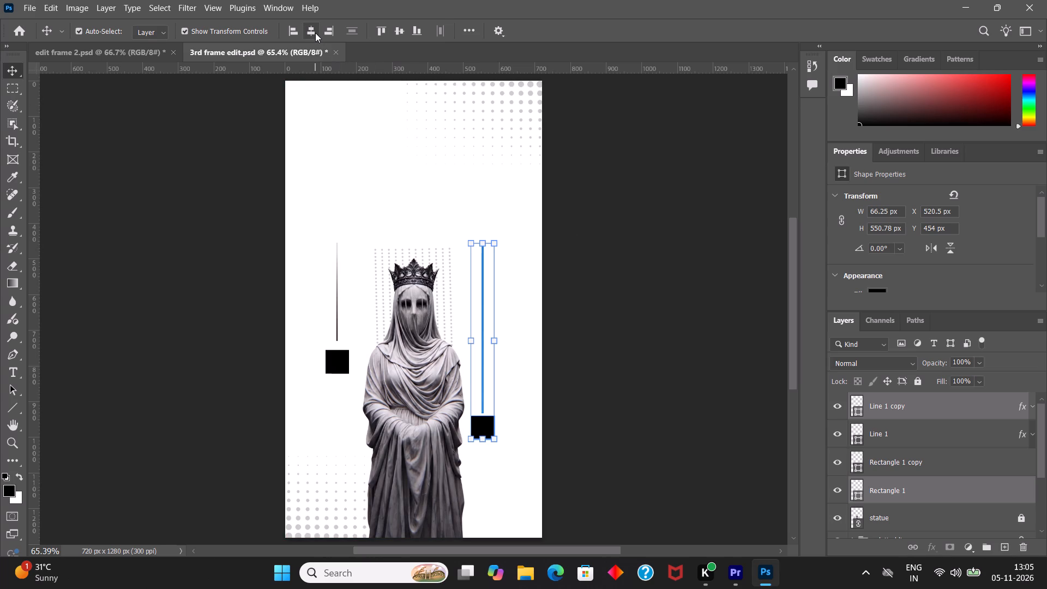
left_click(334, 32)
left_click(314, 31)
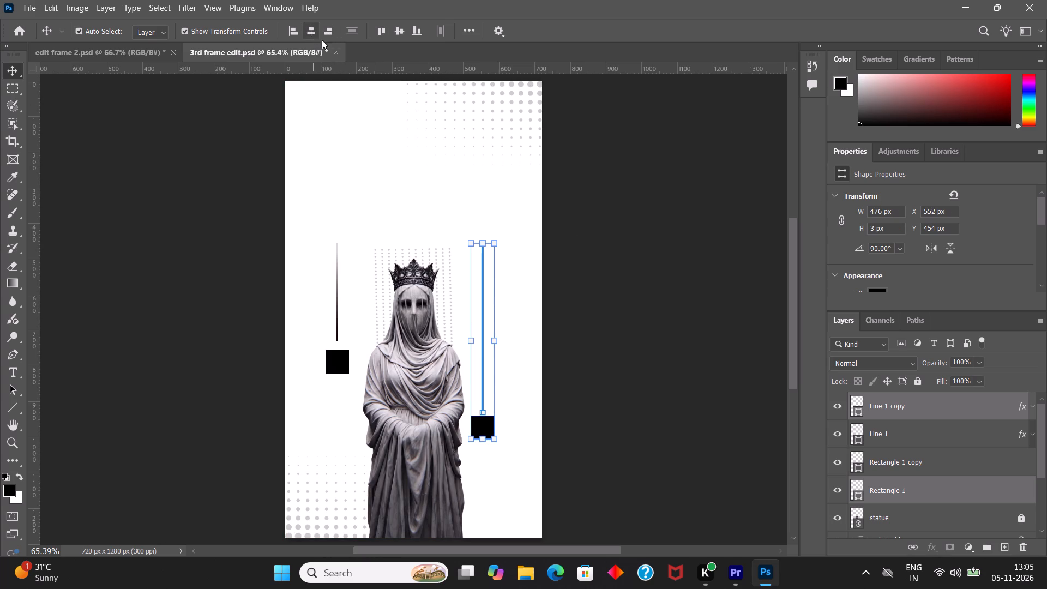
left_click(685, 206)
Save the 3rd frame edit.psd poster with the aligned line and square.
key("ctrl+s")
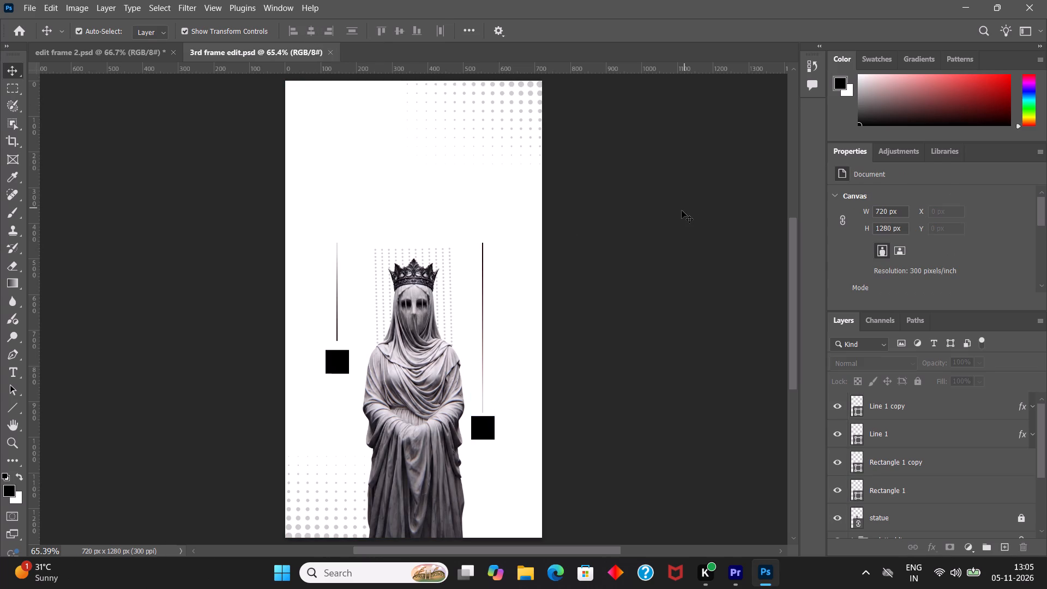
key("ctrl+0")
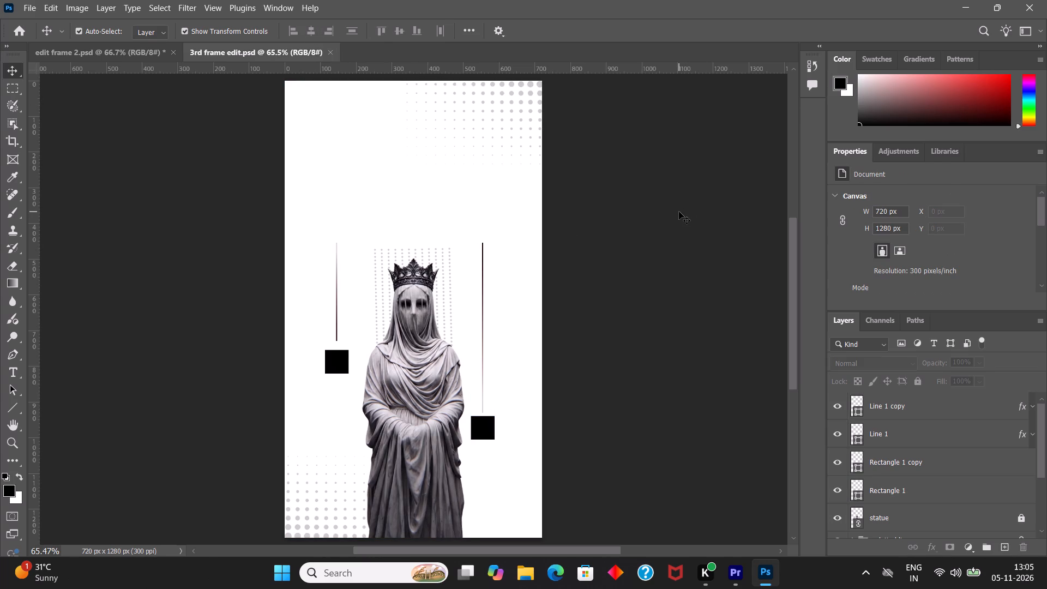
Quit Photoshop, closing the saved poster and edit frame 2.psd, and cancel the first quit attempt before retrying.
right_click_drag(861, 0, 841, 0)
left_click(739, 0)
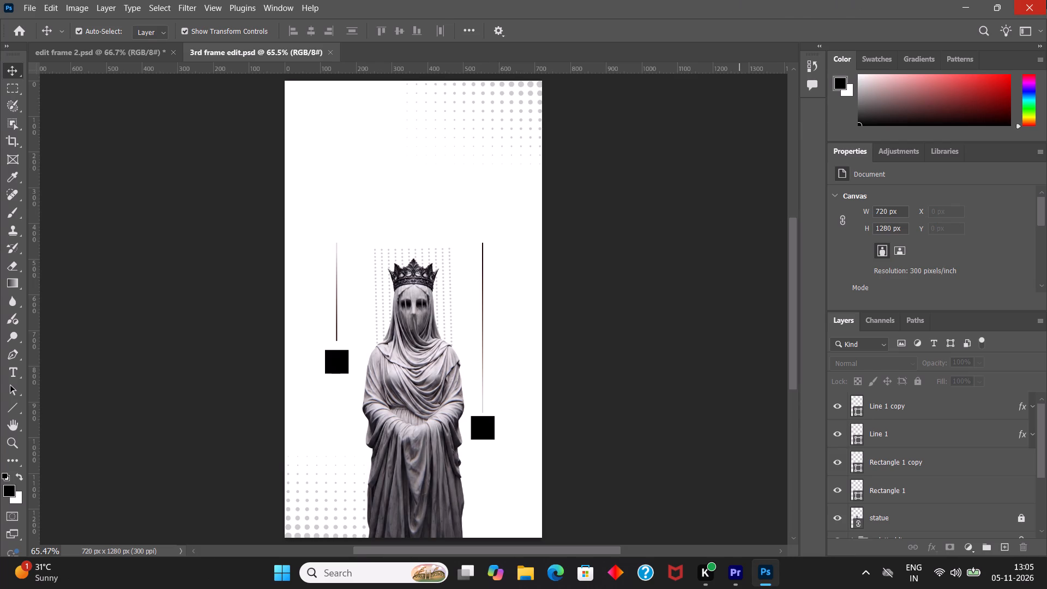
left_click(1046, 0)
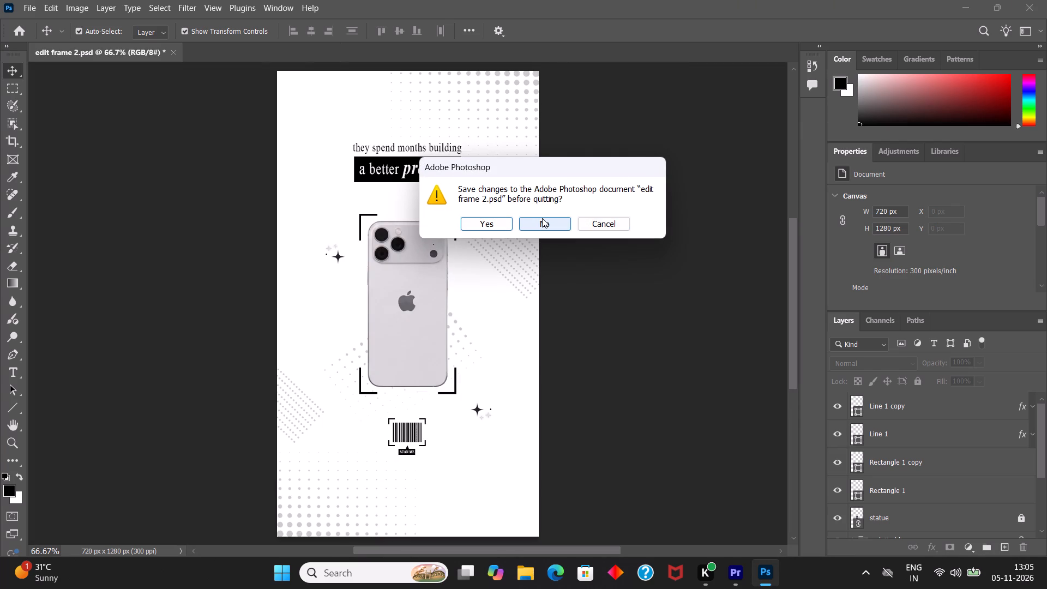
left_click(598, 228)
left_click(1046, 0)
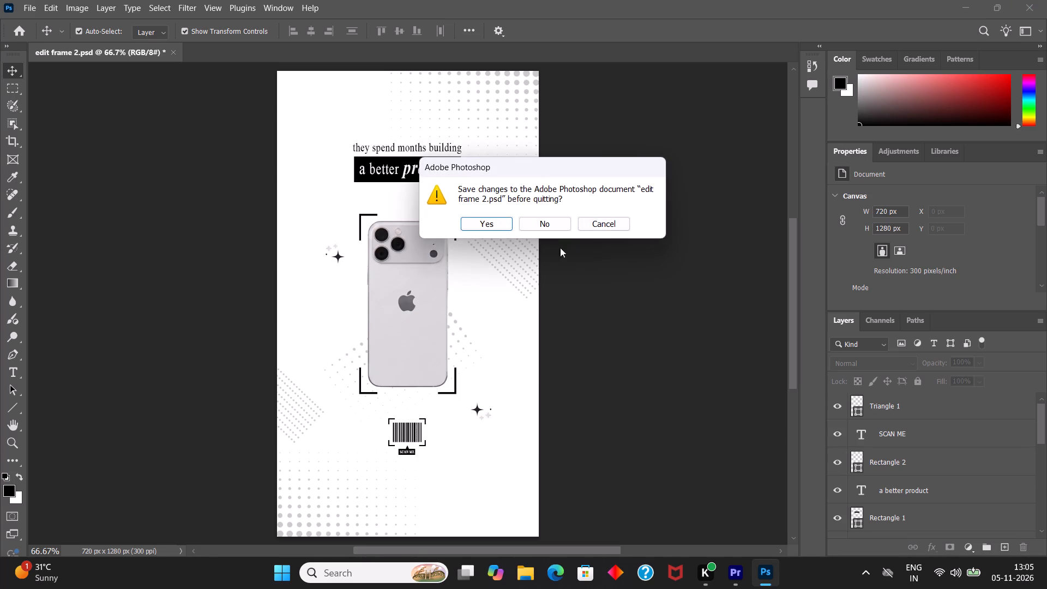